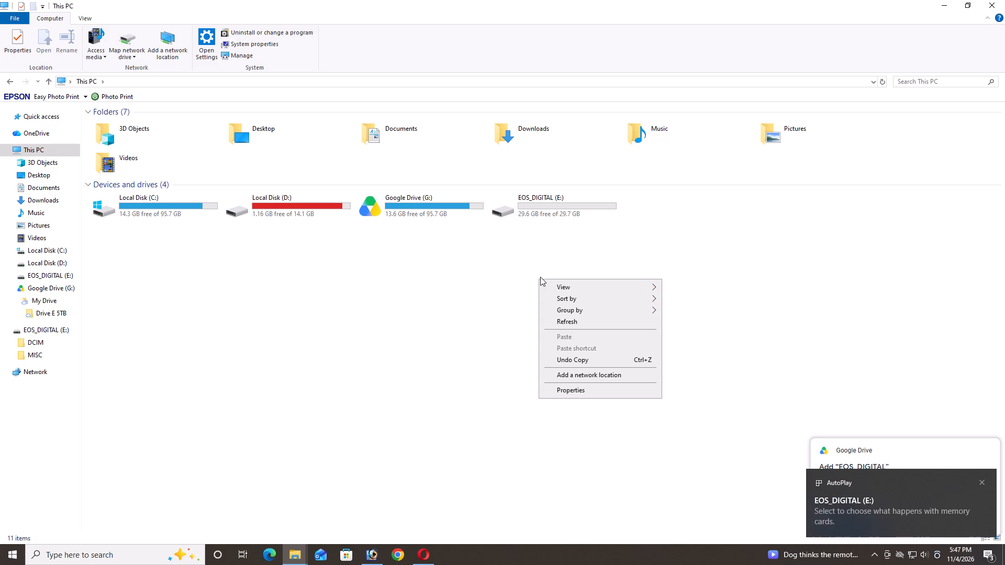
Refresh the drive view and open the DCIM > 100CANON folder on the EOS_DIGITAL (E:) memory card.
left_click(576, 326)
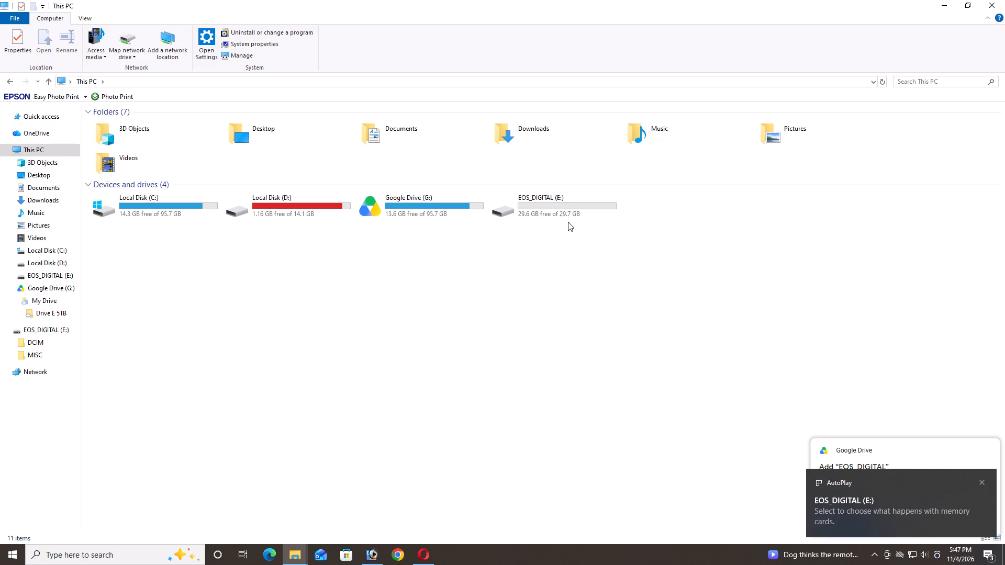
double_click(568, 222)
double_click(561, 217)
double_click(108, 255)
double_click(127, 212)
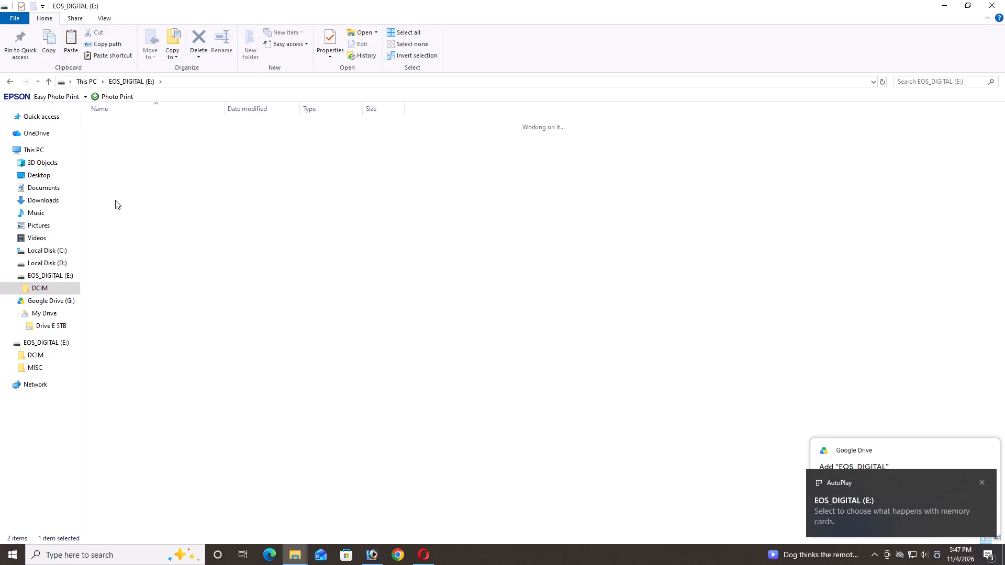
double_click(124, 128)
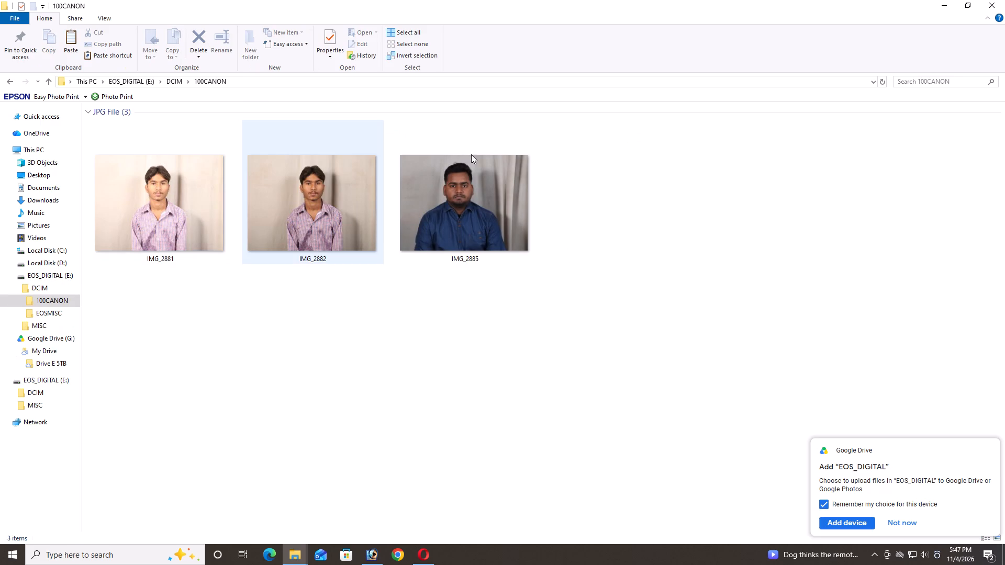
Copy the IMG_2885 photo from the 100CANON folder.
left_click(466, 214)
right_click(467, 214)
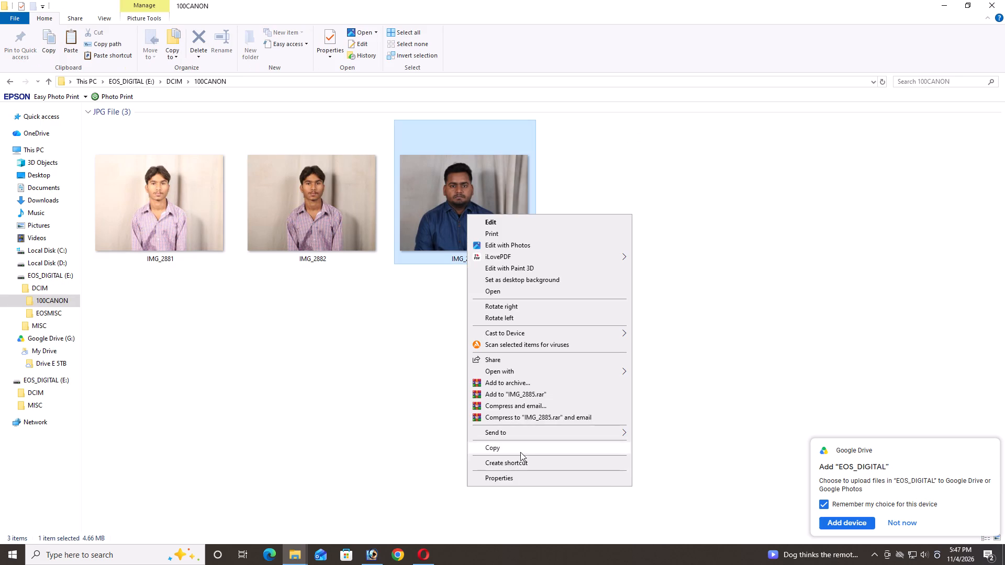
left_click(520, 452)
Switch to Photoshop, paste a shortcut to IMG_2885 into the 4.11.2026 folder from the Open dialog, and open it.
left_click(372, 560)
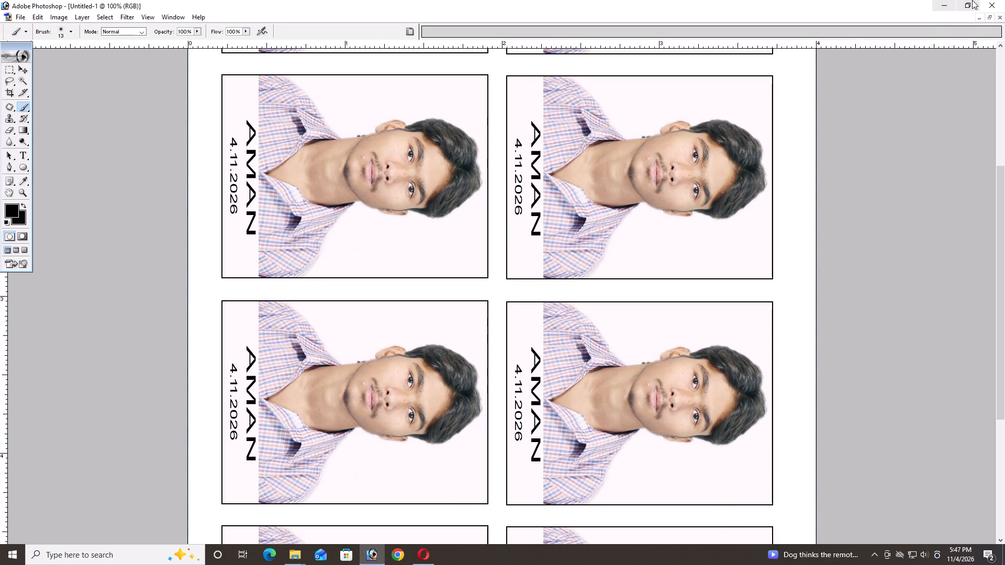
left_click(978, 18)
double_click(760, 149)
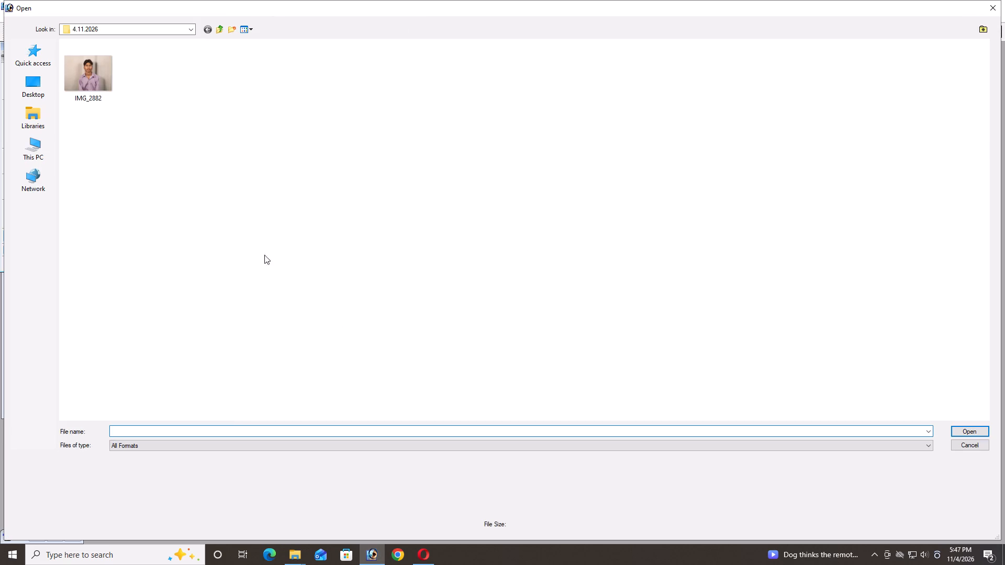
right_click(291, 149)
left_click_drag(341, 210, 347, 213)
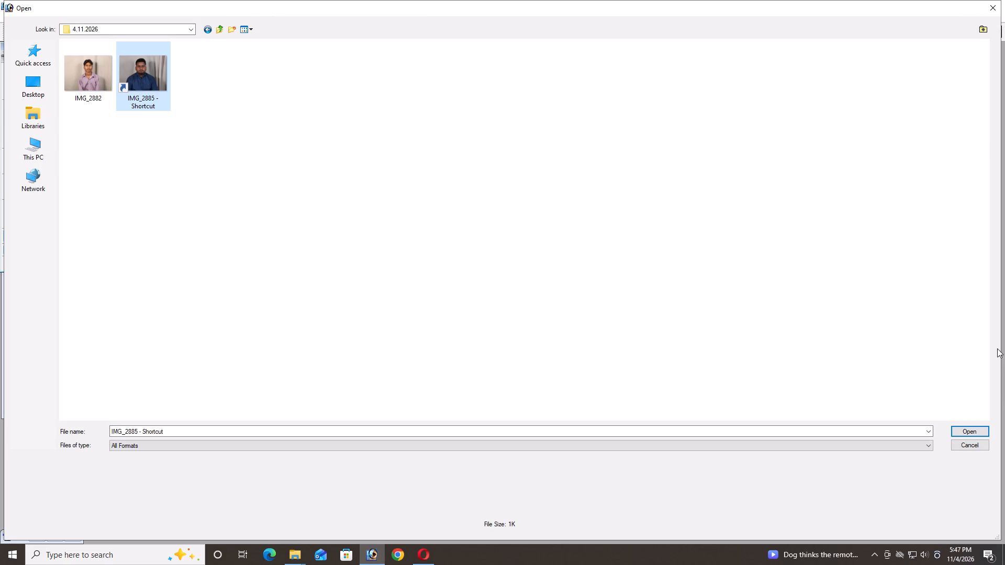
left_click(997, 348)
left_click(989, 354)
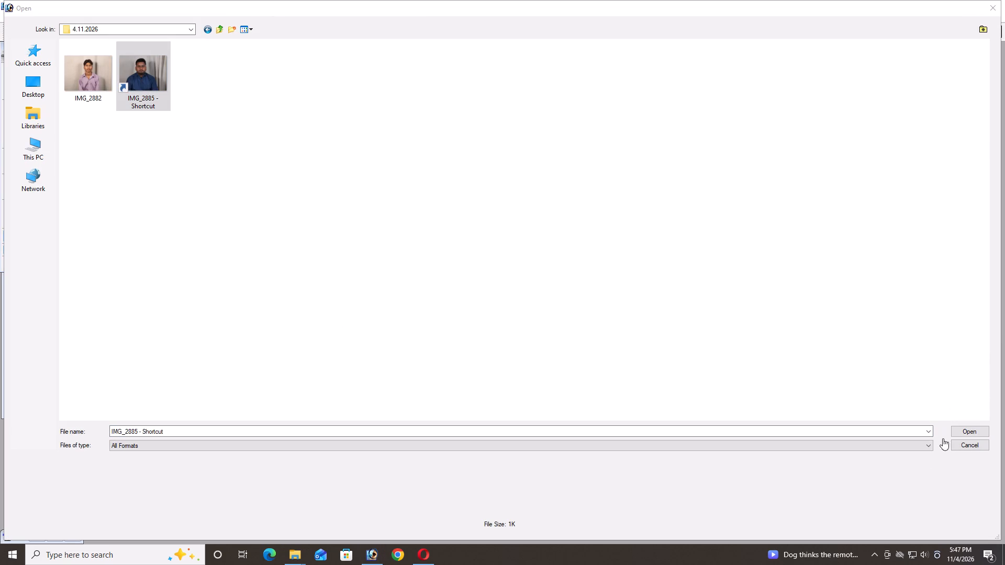
left_click(972, 430)
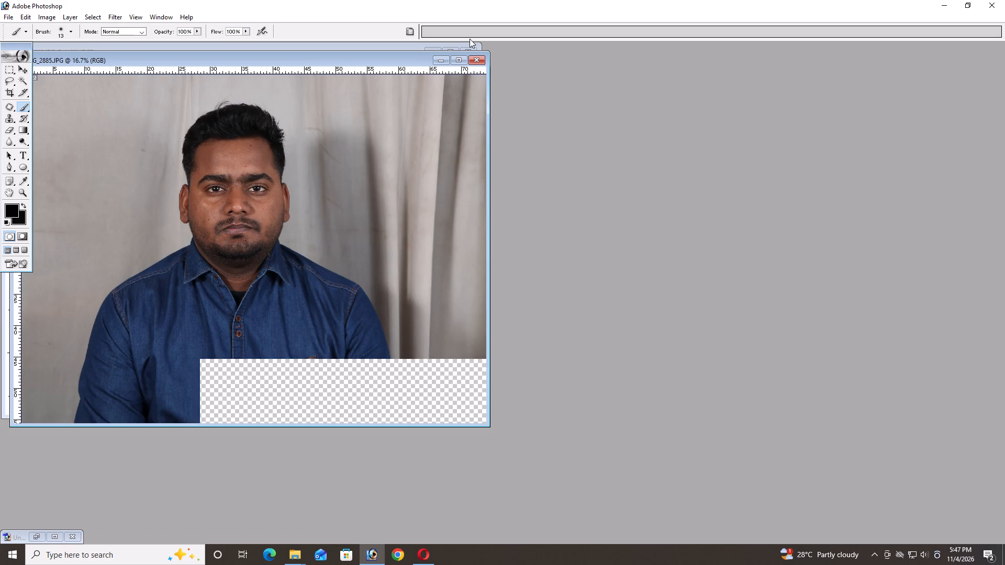
Maximize the IMG_2885 document and set the background colour to near-white FCFBFB.
left_click(457, 58)
left_click(9, 91)
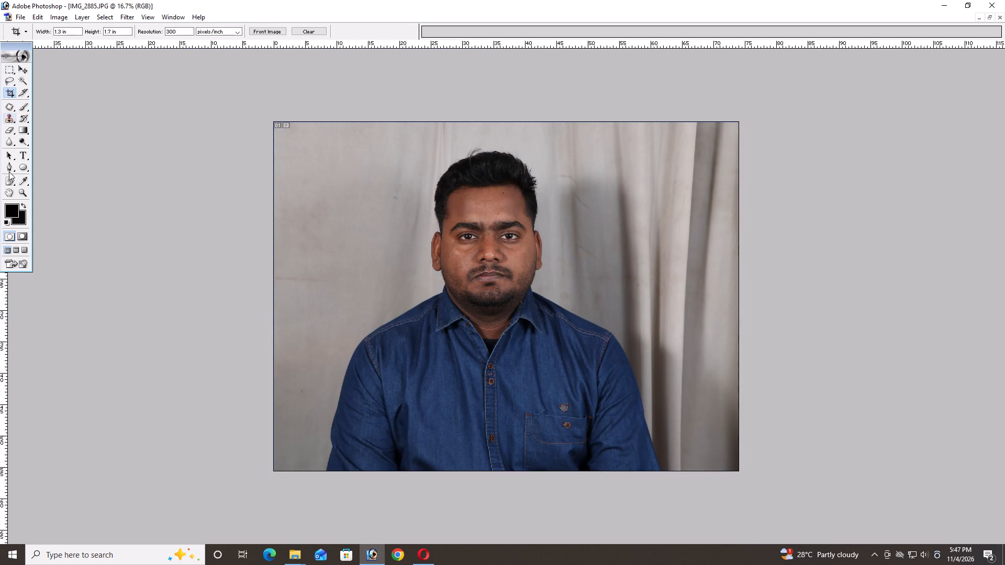
left_click(20, 220)
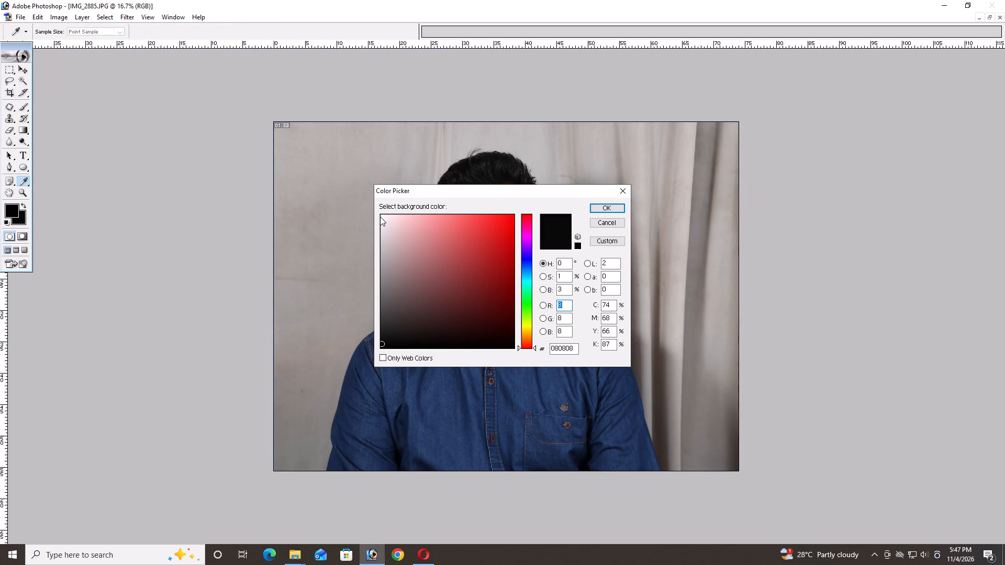
left_click(381, 216)
left_click(601, 208)
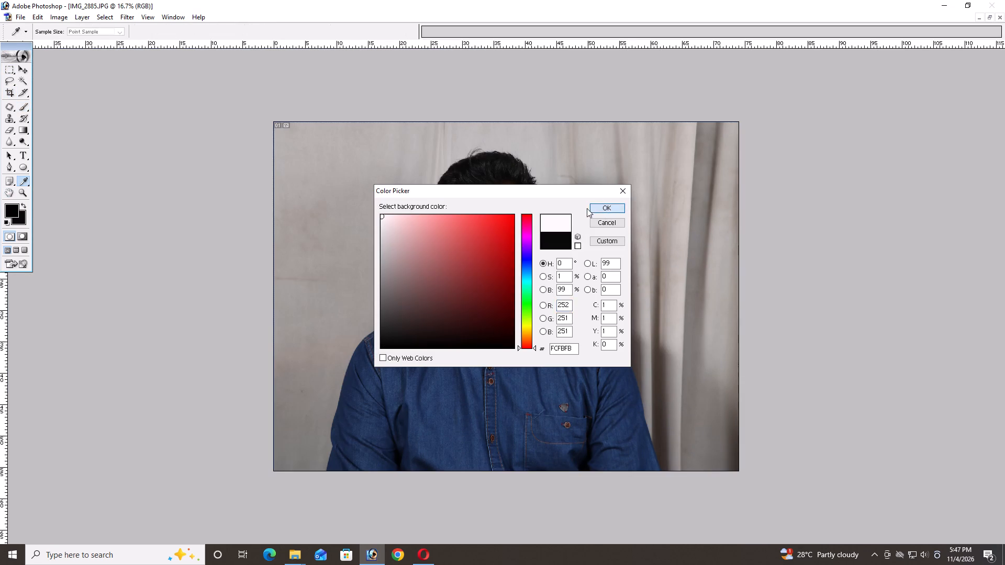
Crop the portrait to 1.3 × 1.7 in at 300 pixels/inch, centred on the man with extra canvas above his head.
left_click_drag(300, 141, 647, 518)
left_click(567, 485)
left_click_drag(455, 430, 524, 434)
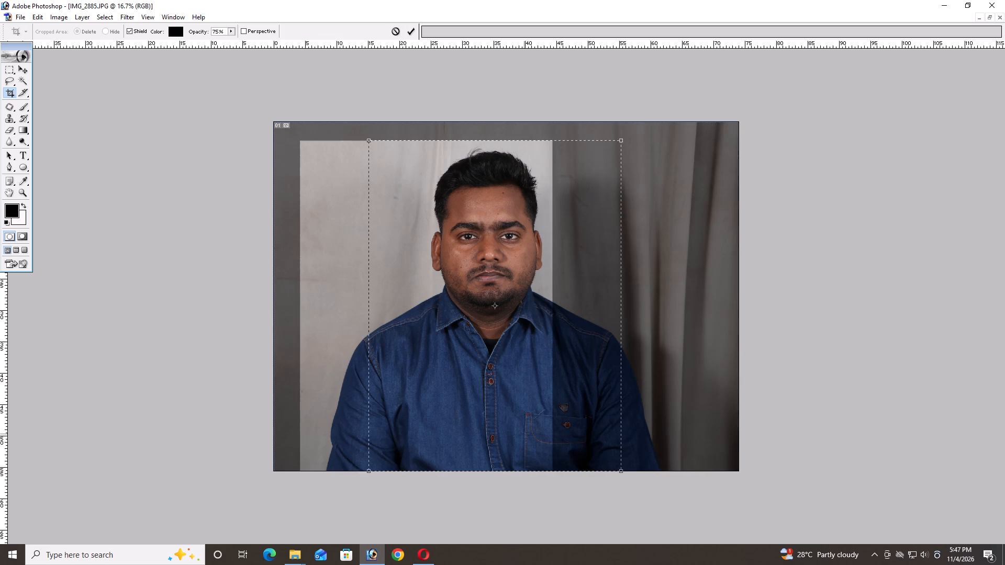
left_click_drag(524, 434, 519, 434)
left_click_drag(618, 471, 603, 443)
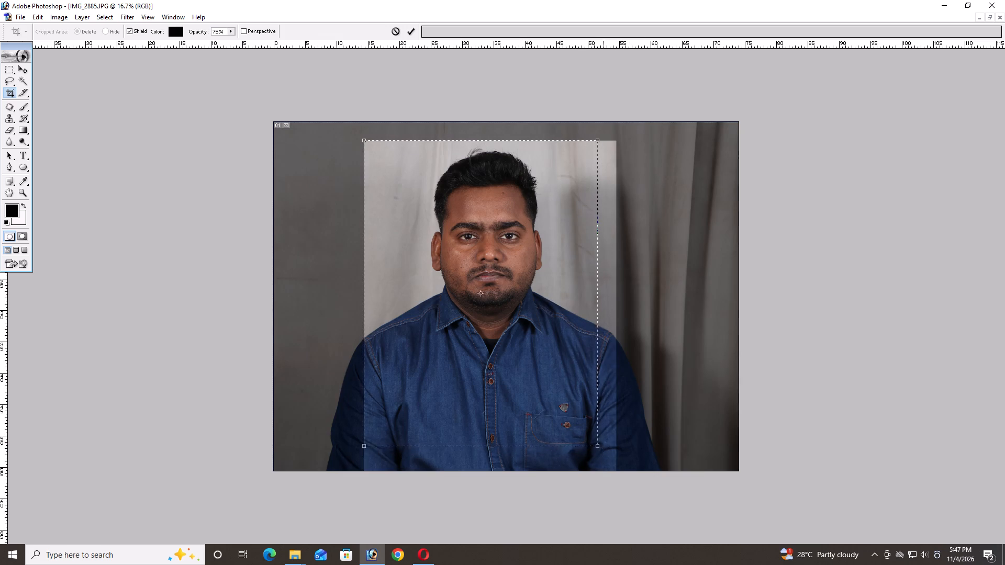
left_click_drag(603, 443, 602, 442)
left_click_drag(553, 418, 563, 412)
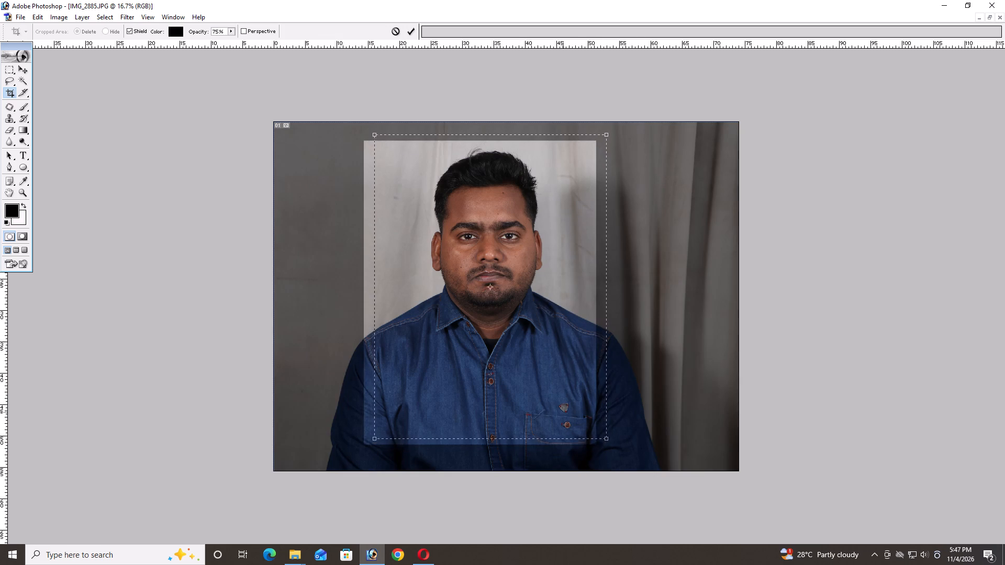
left_click_drag(563, 412, 531, 423)
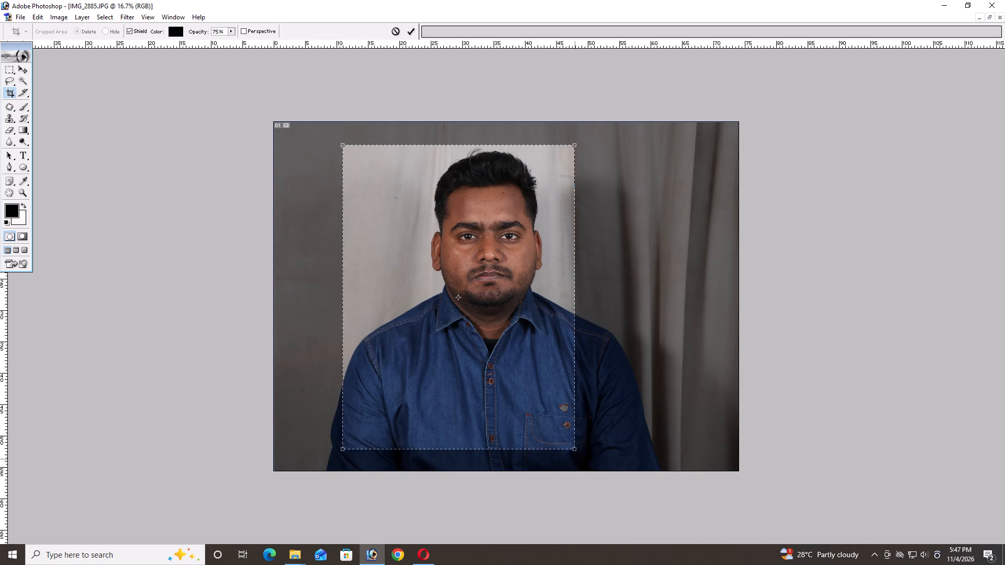
left_click_drag(577, 450, 584, 461)
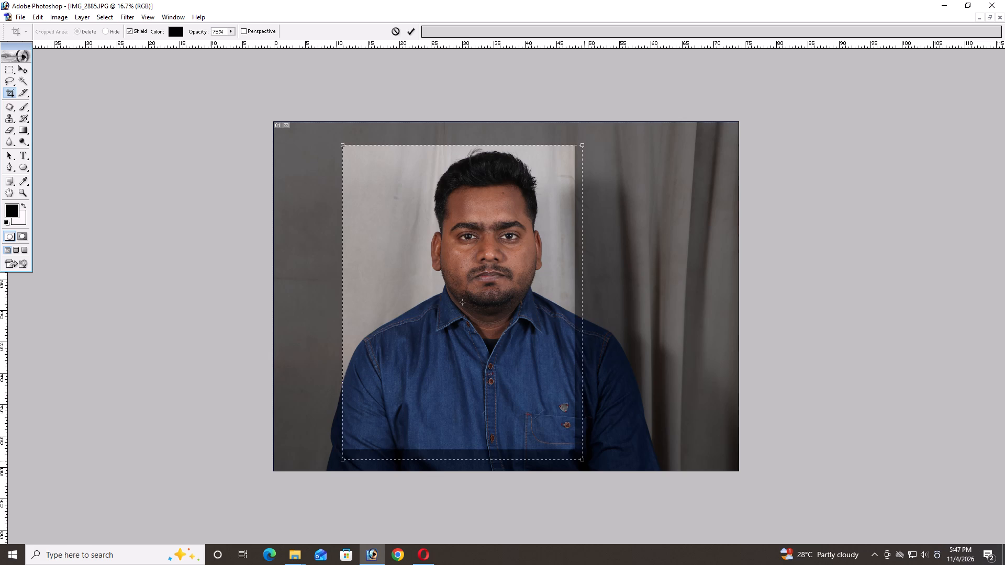
left_click_drag(584, 461, 616, 457)
left_click_drag(595, 145, 619, 132)
left_click_drag(545, 232, 560, 232)
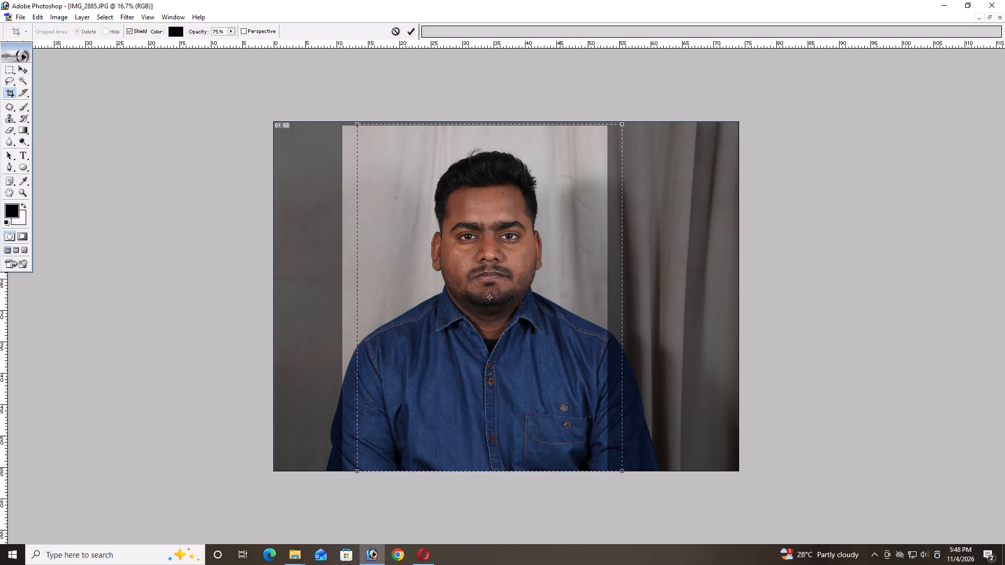
left_click_drag(560, 232, 563, 231)
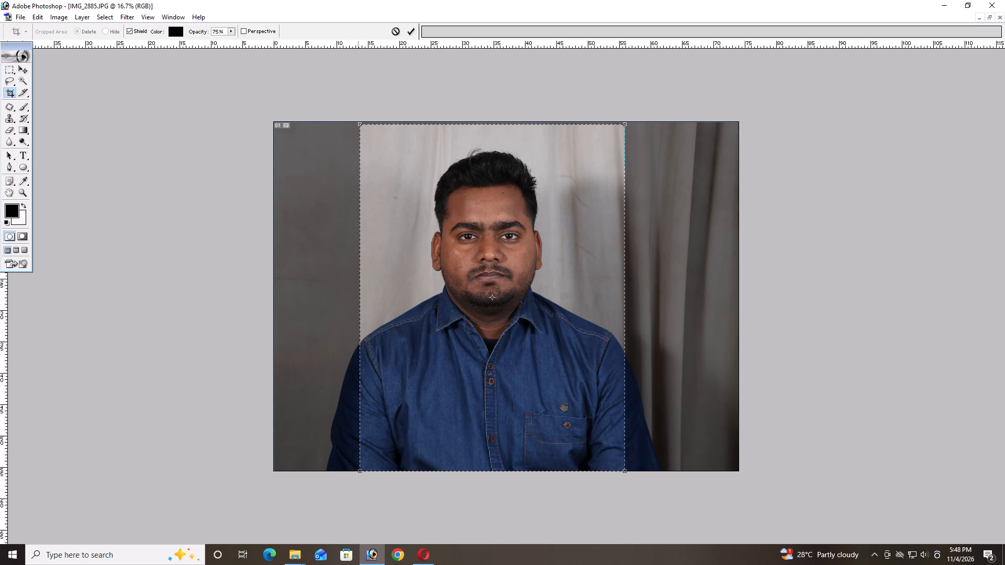
left_click_drag(358, 121, 279, 106)
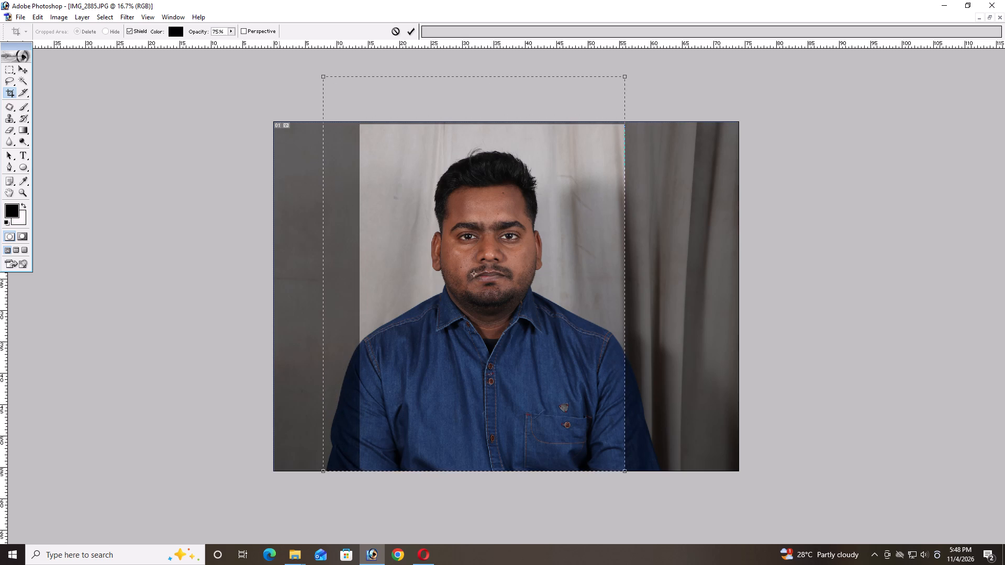
left_click_drag(279, 106, 278, 109)
left_click_drag(477, 228, 479, 229)
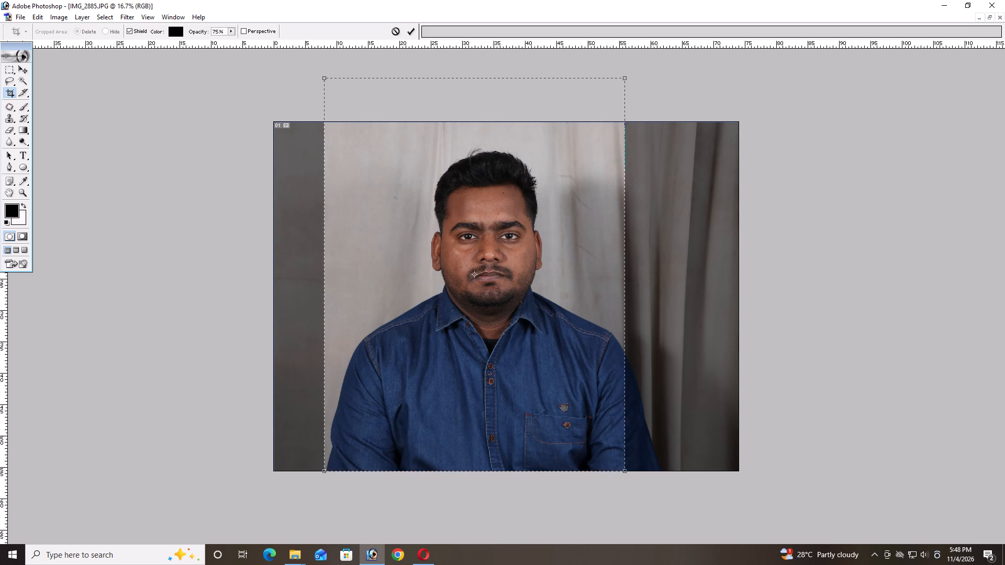
left_click_drag(479, 229, 492, 229)
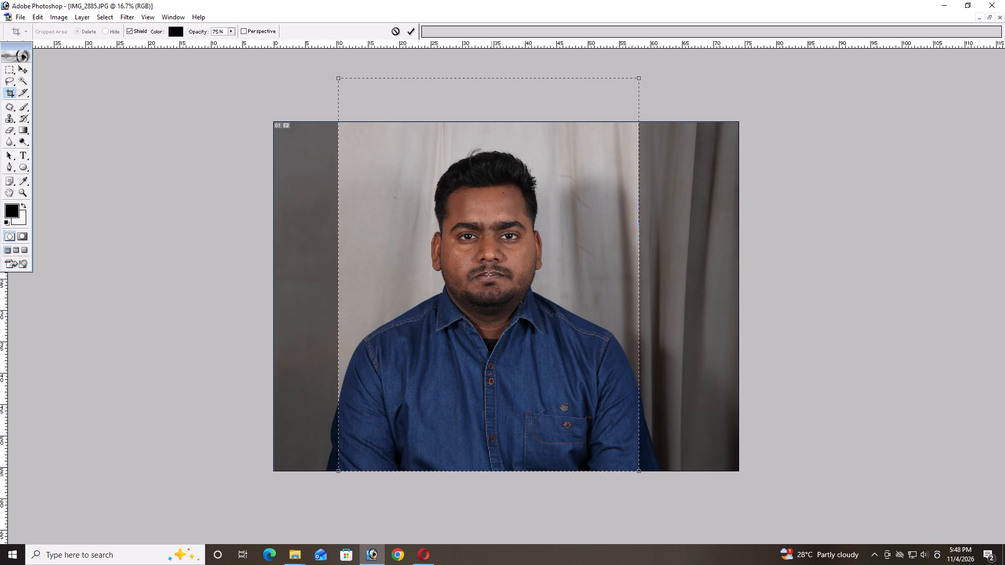
left_click_drag(337, 74, 280, 46)
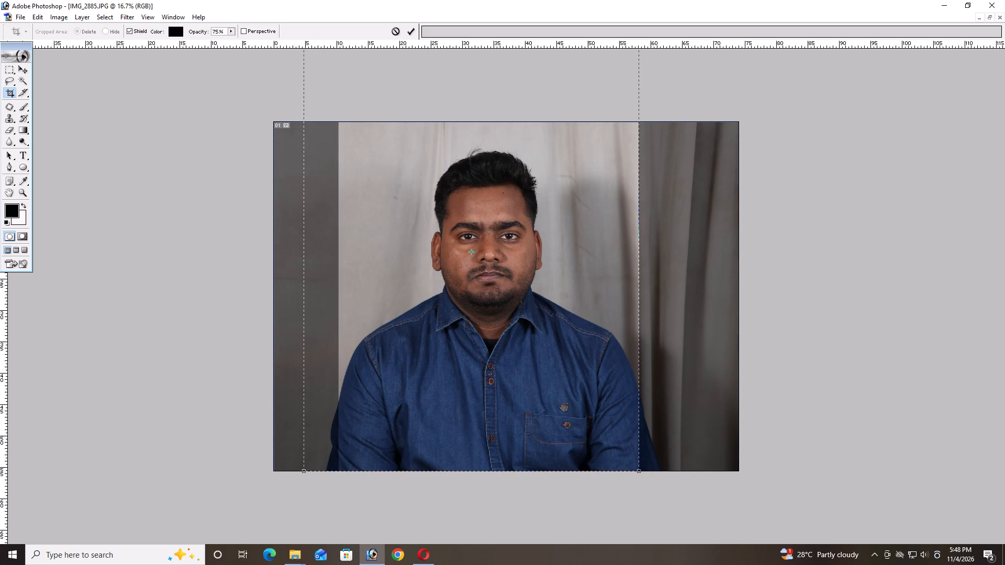
left_click_drag(280, 46, 260, 39)
left_click_drag(506, 252, 530, 251)
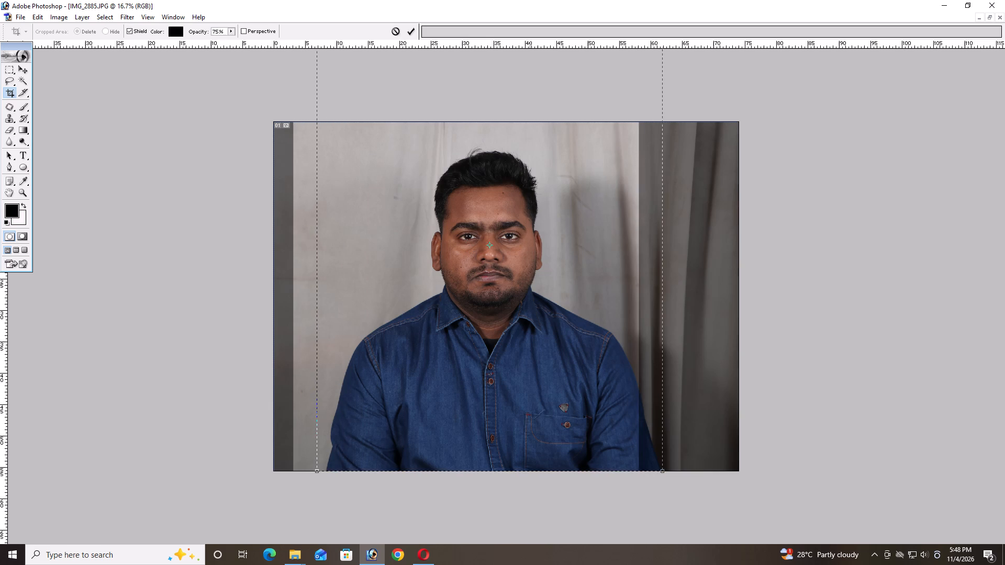
left_click_drag(530, 251, 531, 250)
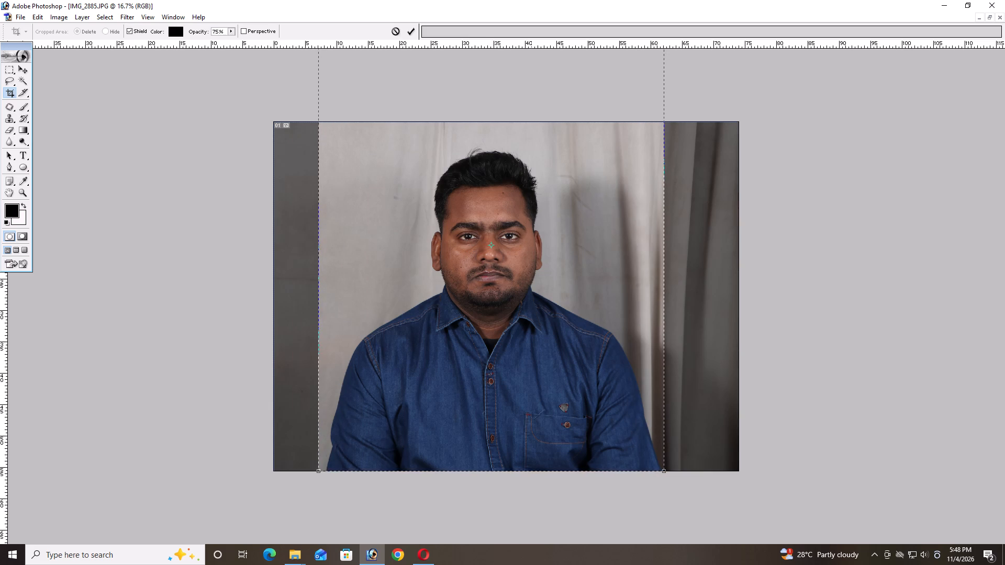
key("Return")
Select the grey curtain backdrop around the man with the Magic Wand, adding the shadowed folds beside his shoulder.
key("ctrl+plus")
key("ctrl+plus")
key("ctrl+plus")
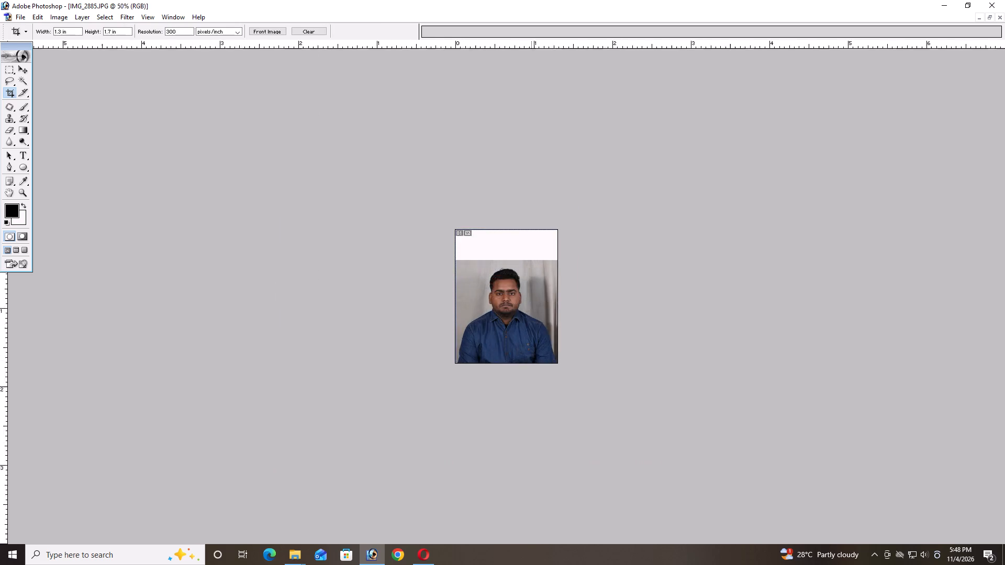
key("ctrl+plus")
key("ctrl+plus")
key("ctrl+plus")
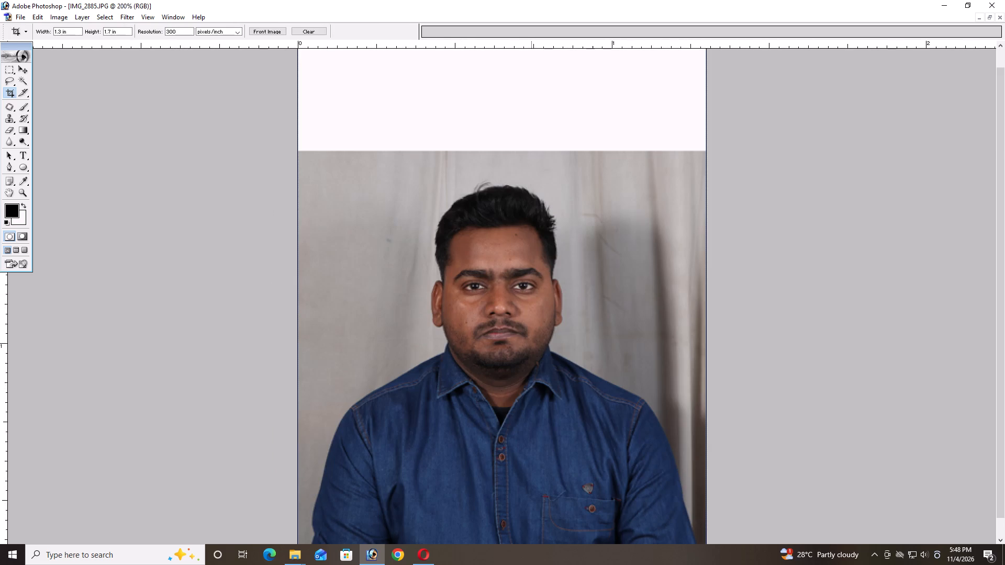
key("ctrl+minus")
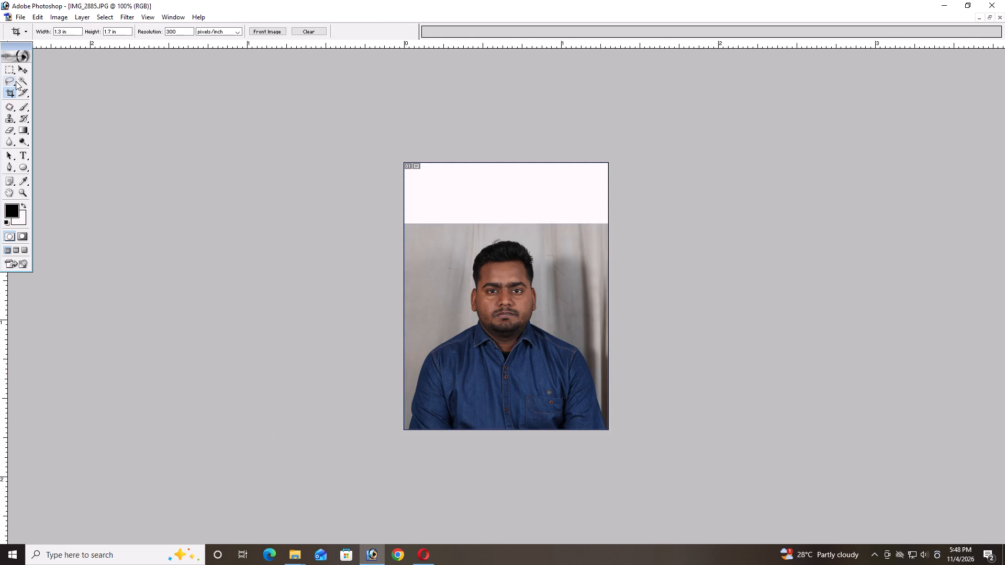
left_click(23, 81)
left_click(429, 292, "shift")
left_click(430, 290, "shift")
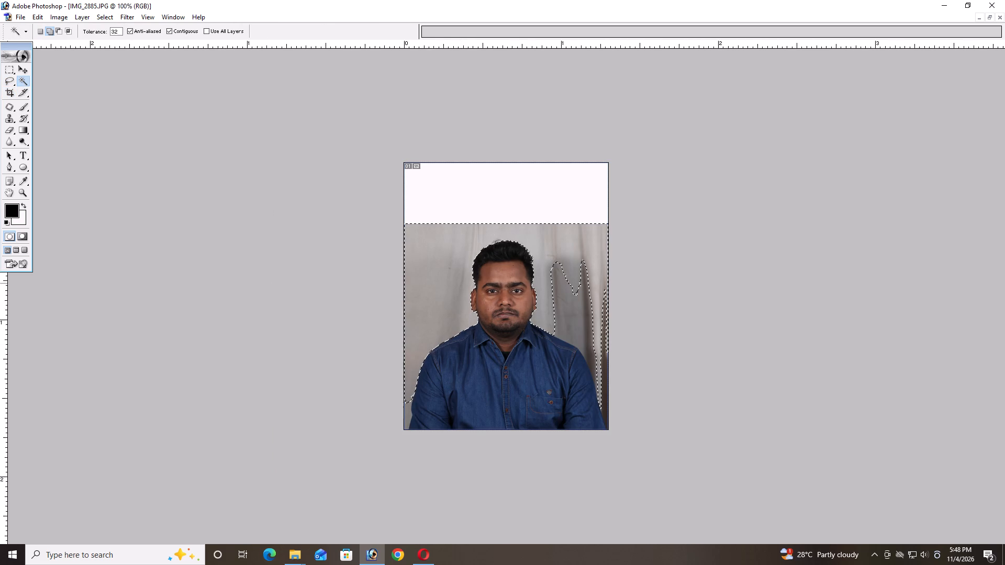
left_click_drag(556, 276, 556, 281, "shift")
left_click_drag(557, 288, 568, 308, "shift")
left_click(571, 309, "shift")
left_click(579, 318, "shift")
double_click(587, 326, "shift")
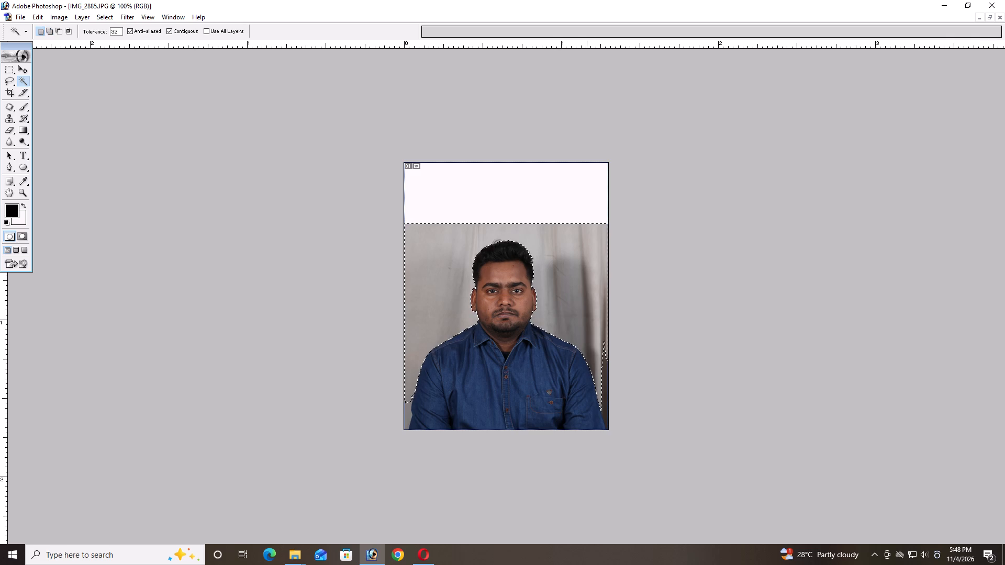
Add the remaining backdrop patches beside both lower sleeves to the Magic Wand selection.
key("ctrl+plus")
key("ctrl+plus")
key("space")
key("space")
key("space")
key("space")
key("space")
key("space")
key("space")
key("space")
key("space")
left_click_drag(456, 352, 463, 71)
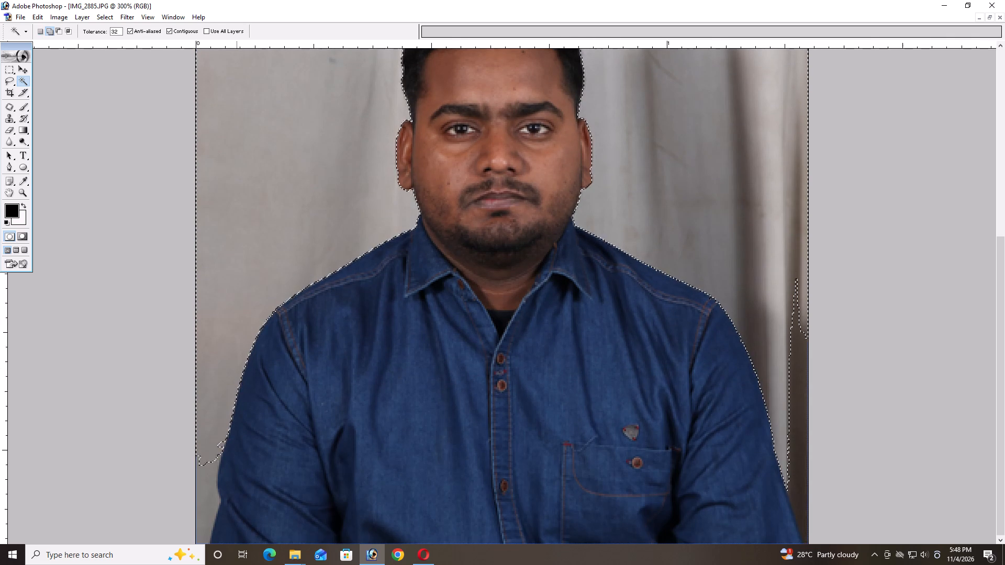
left_click_drag(202, 493, 203, 499, "shift")
left_click(204, 503, "shift")
left_click_drag(204, 507, 205, 513, "shift")
left_click(205, 513, "shift")
left_click(800, 402, "shift")
left_click_drag(800, 406, 800, 412, "shift")
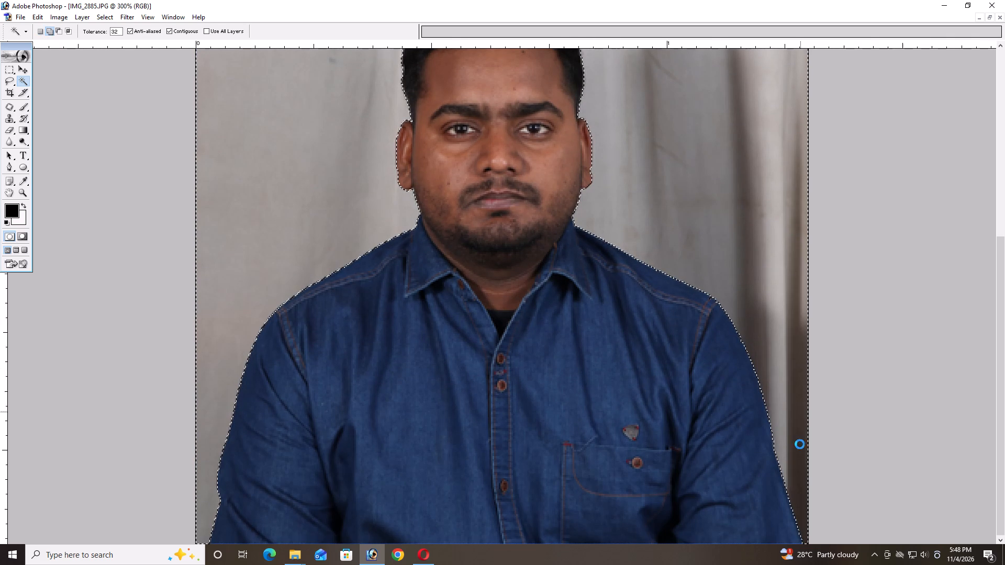
left_click_drag(800, 444, 800, 459, "shift")
left_click(800, 461, "shift")
left_click(800, 464, "shift")
Feather the backdrop selection, fill it with the near-white background colour, and deselect.
key("space")
key("space")
key("space")
key("space")
key("space")
left_click_drag(560, 356, 557, 302)
key("ctrl+alt+d")
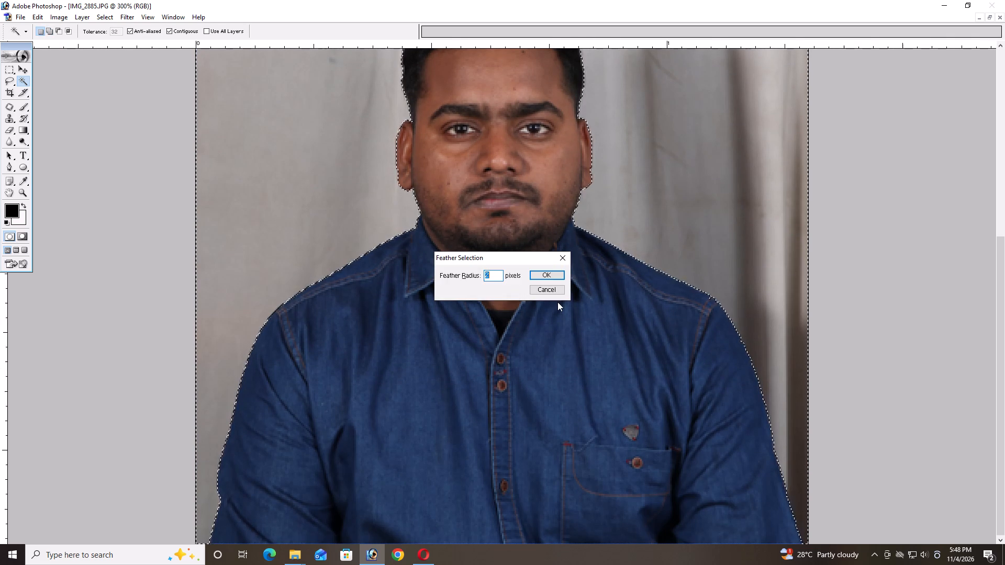
key("ctrl+Return")
key("ctrl+Delete")
key("ctrl+d")
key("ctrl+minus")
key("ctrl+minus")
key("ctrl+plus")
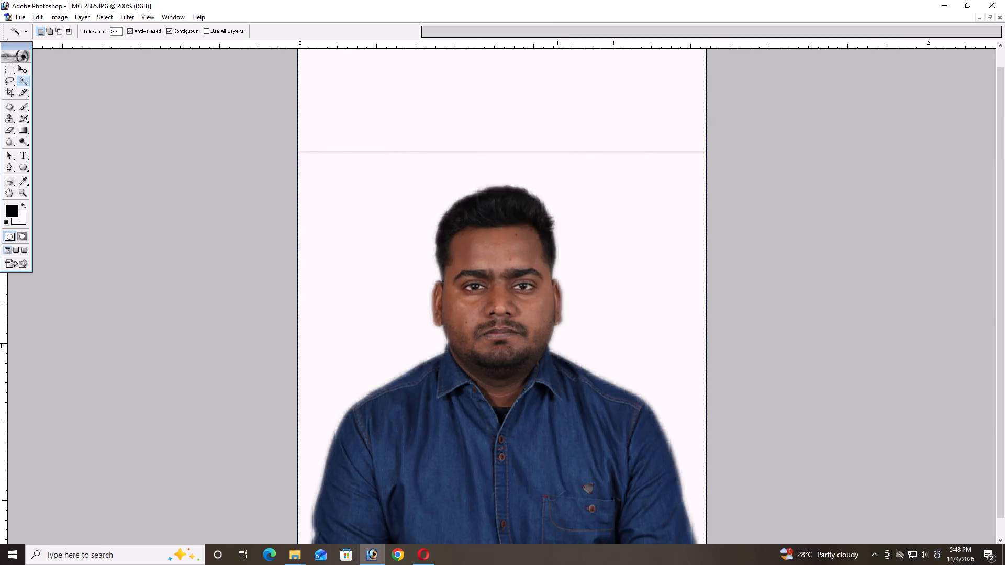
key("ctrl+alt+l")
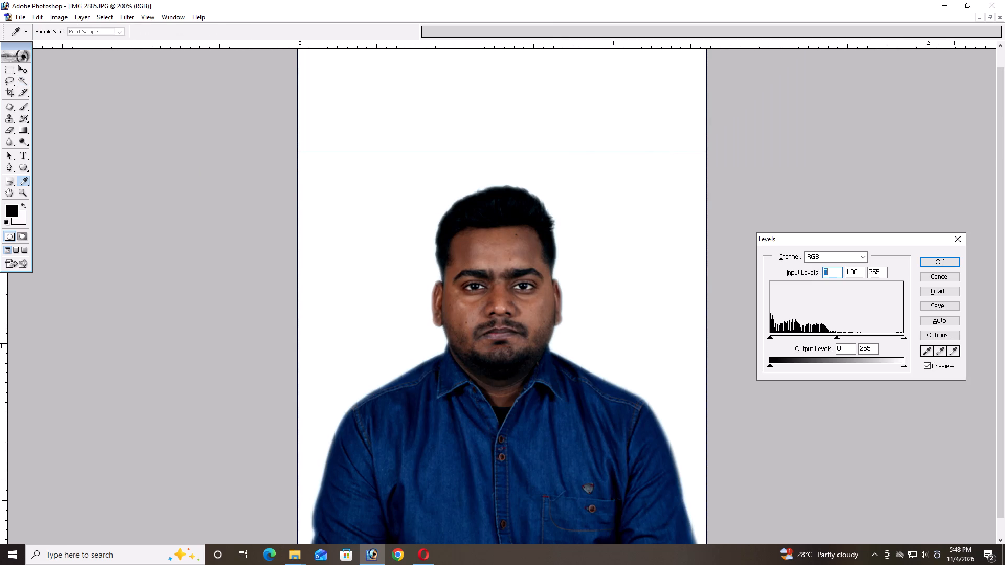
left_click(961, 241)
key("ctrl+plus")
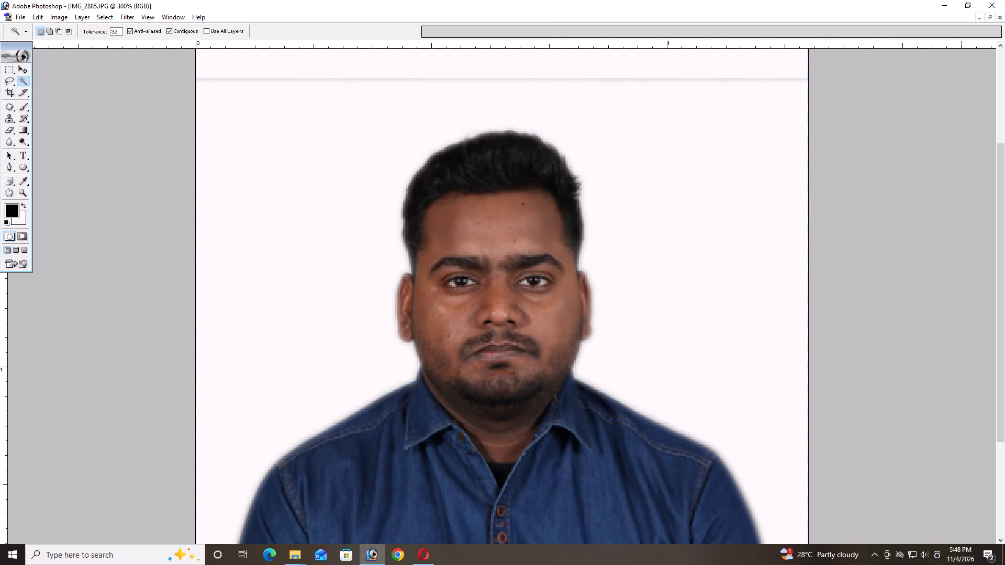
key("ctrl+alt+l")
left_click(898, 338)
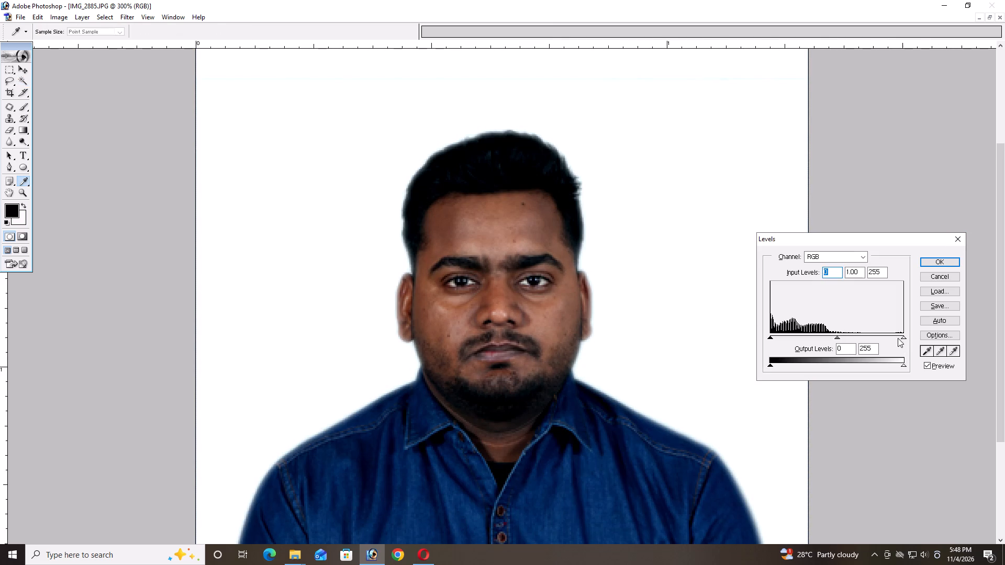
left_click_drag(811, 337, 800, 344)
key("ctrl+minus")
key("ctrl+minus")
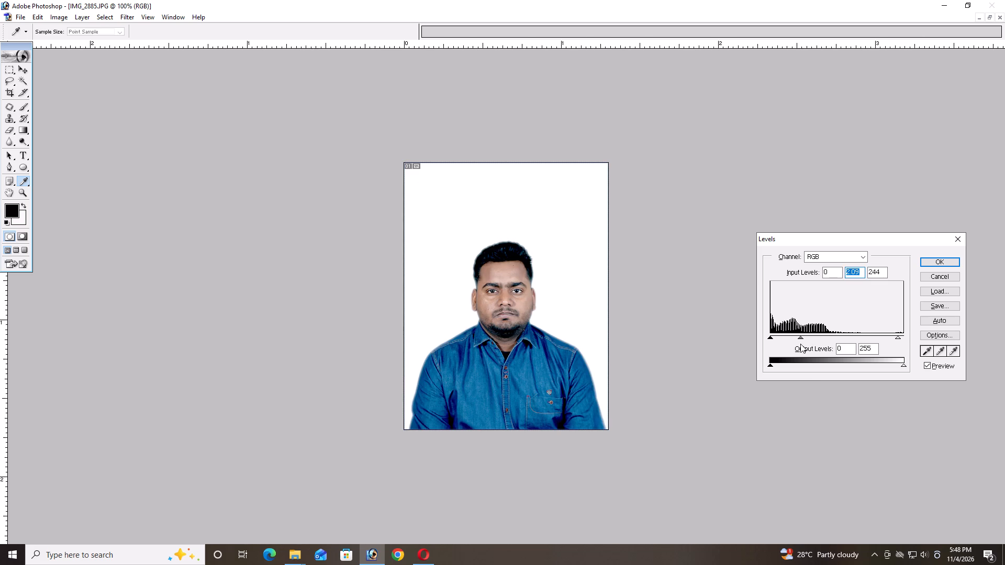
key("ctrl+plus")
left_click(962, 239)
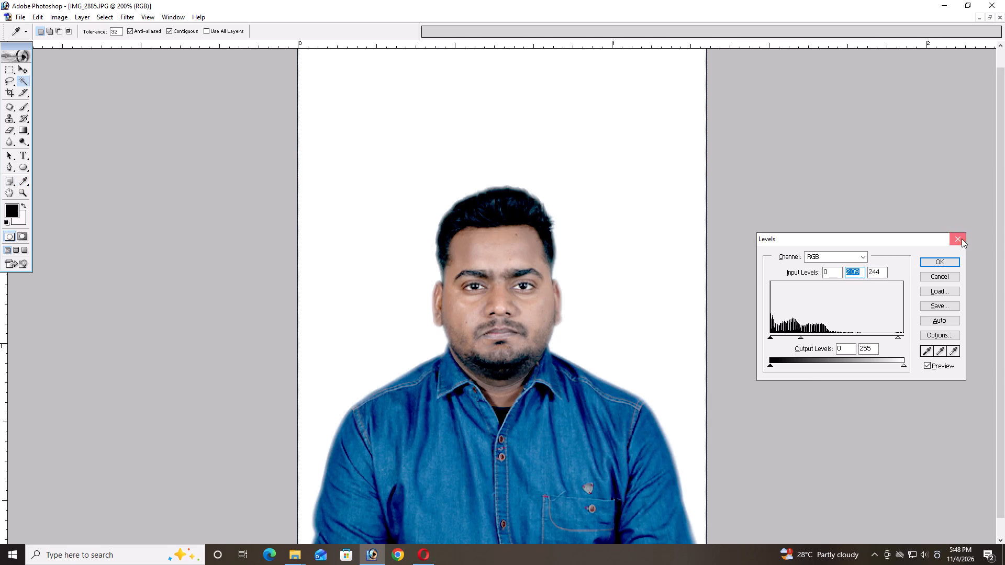
Step back through the backdrop fill, feather and Magic Wand selections to restore the grey curtain, and clear the remaining selection.
key("ctrl+alt+z")
key("ctrl+alt+z")
key("ctrl+alt+z")
key("ctrl+alt+z")
key("ctrl+alt+z")
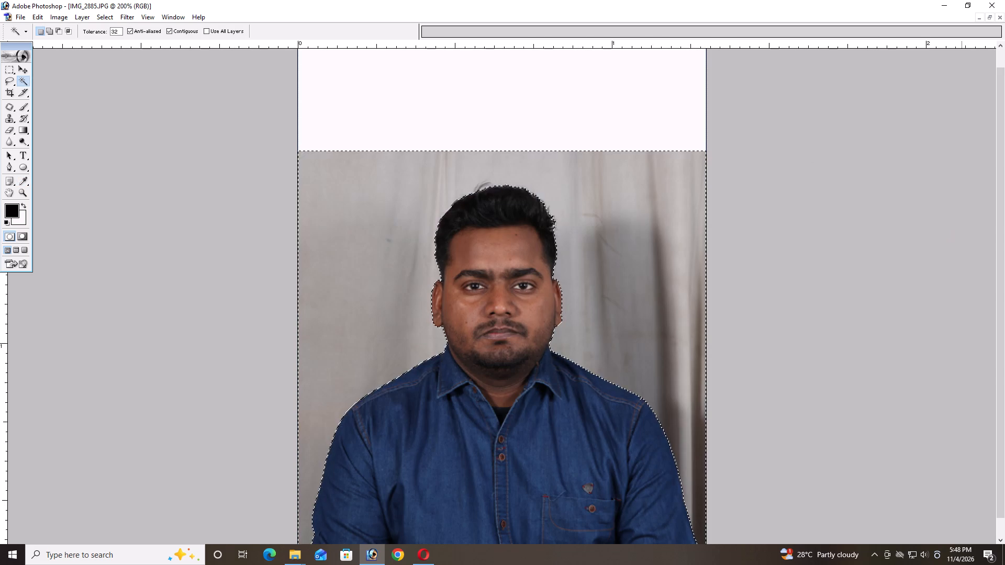
key("ctrl+alt+z")
key("ctrl+alt+z")
key("ctrl+alt+z")
key("ctrl+alt+z")
key("ctrl+alt+z")
key("ctrl+d")
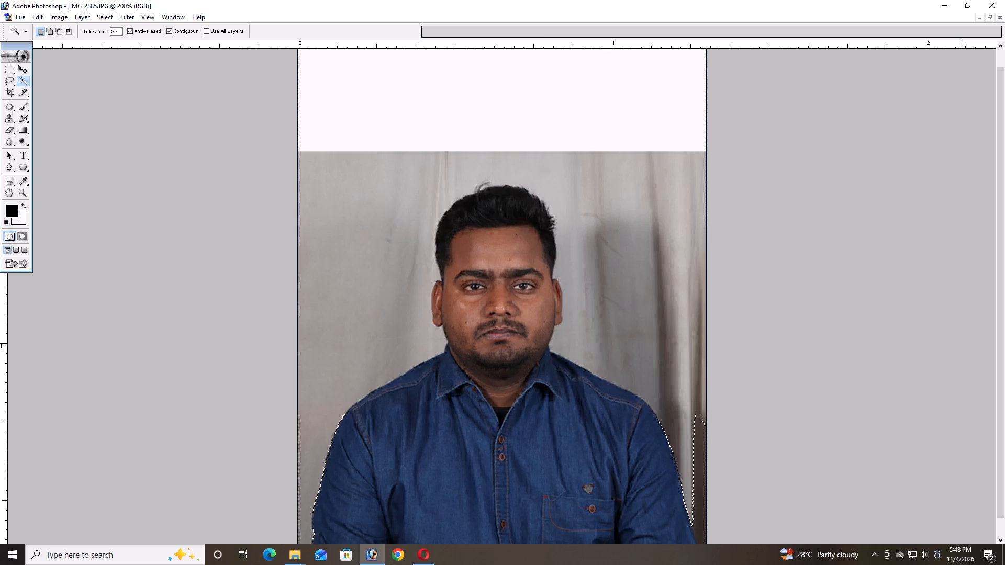
Brighten the whole photo with Levels from the last-used settings, setting midtones to 1.90 and pulling the white input in to the histogram's edge.
key("ctrl+plus")
key("ctrl+plus")
key("ctrl+alt+l")
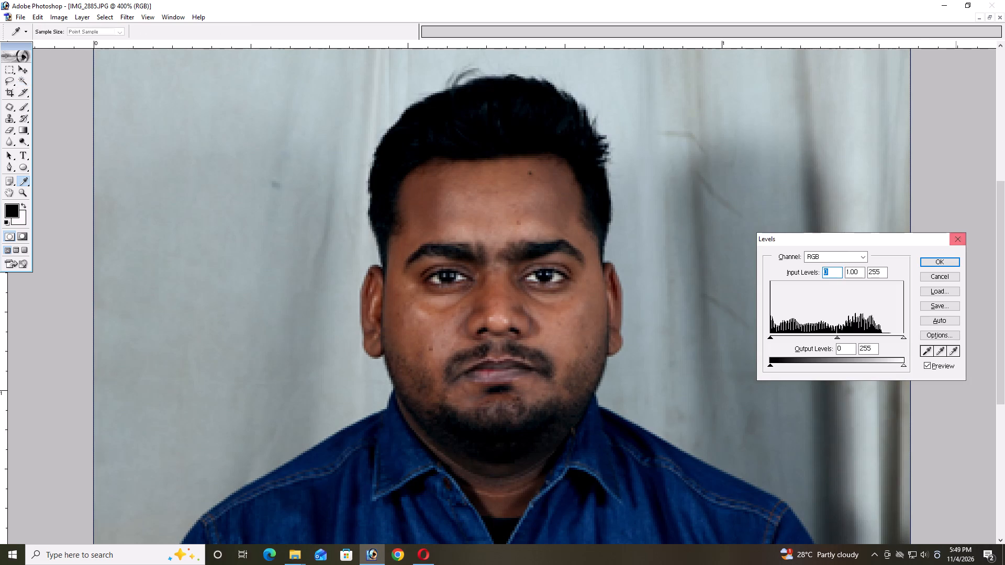
left_click(900, 337)
left_click_drag(827, 337, 805, 342)
key("ctrl+minus")
key("ctrl+minus")
key("ctrl+minus")
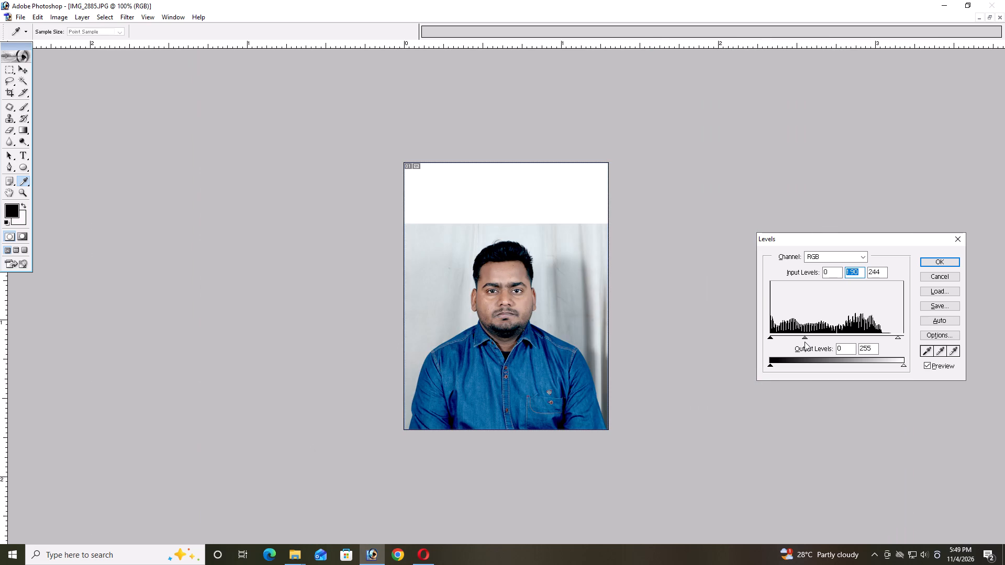
key("ctrl+plus")
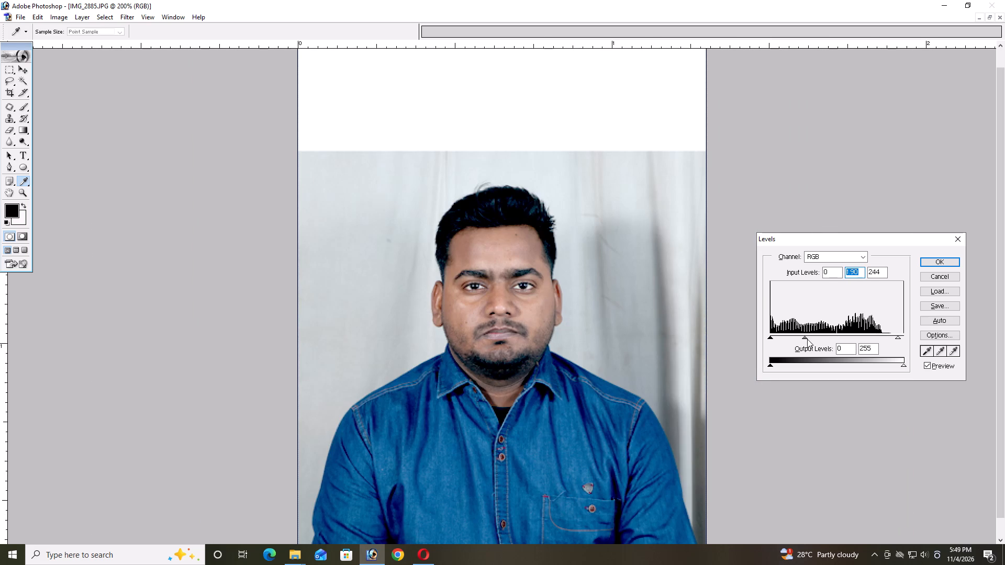
left_click_drag(891, 338, 883, 342)
left_click_drag(883, 342, 875, 346)
left_click(944, 261)
key("ctrl+minus")
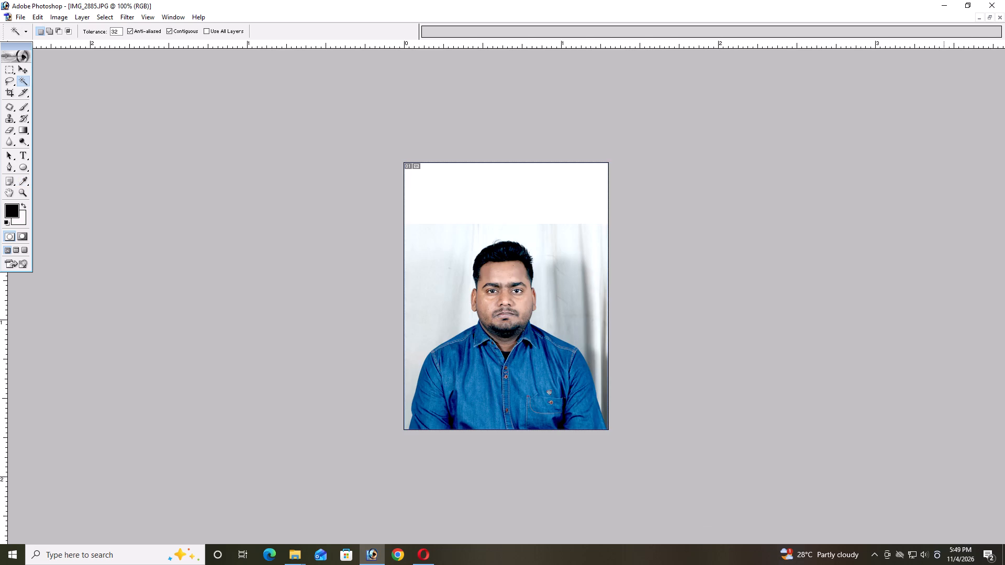
Select the brightened curtain and white canvas around the man with the Magic Wand, adding the shadowed folds beside his shoulder and sleeve.
left_click_drag(422, 304, 423, 314, "shift")
left_click_drag(421, 322, 420, 328, "shift")
left_click(417, 333, "shift")
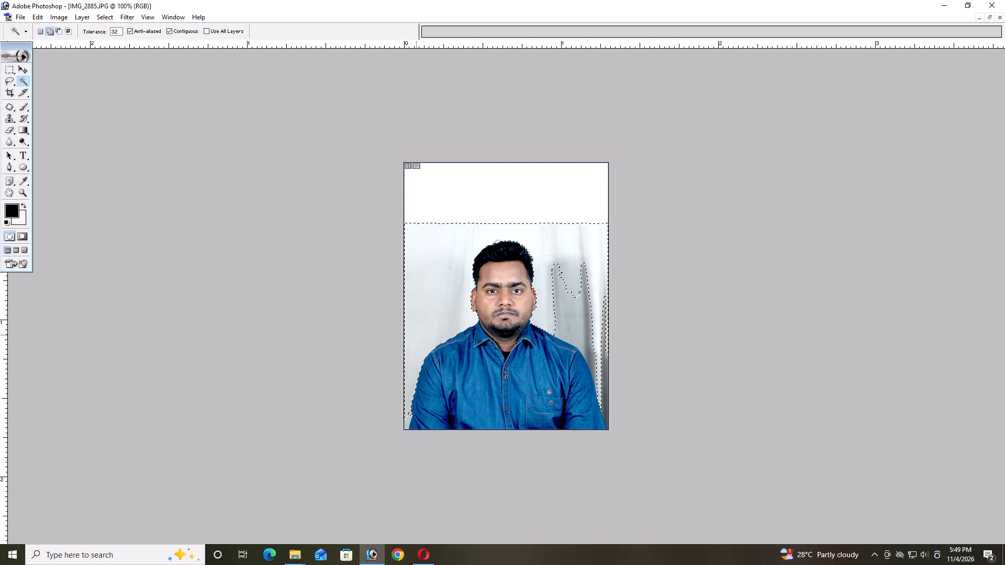
left_click_drag(537, 271, 544, 288, "shift")
left_click_drag(553, 293, 563, 307, "shift")
left_click_drag(564, 308, 571, 323, "shift")
left_click_drag(571, 323, 591, 348, "shift")
left_click(595, 348, "shift")
left_click_drag(596, 358, 597, 370, "shift")
left_click(597, 371, "shift")
left_click(599, 379, "shift")
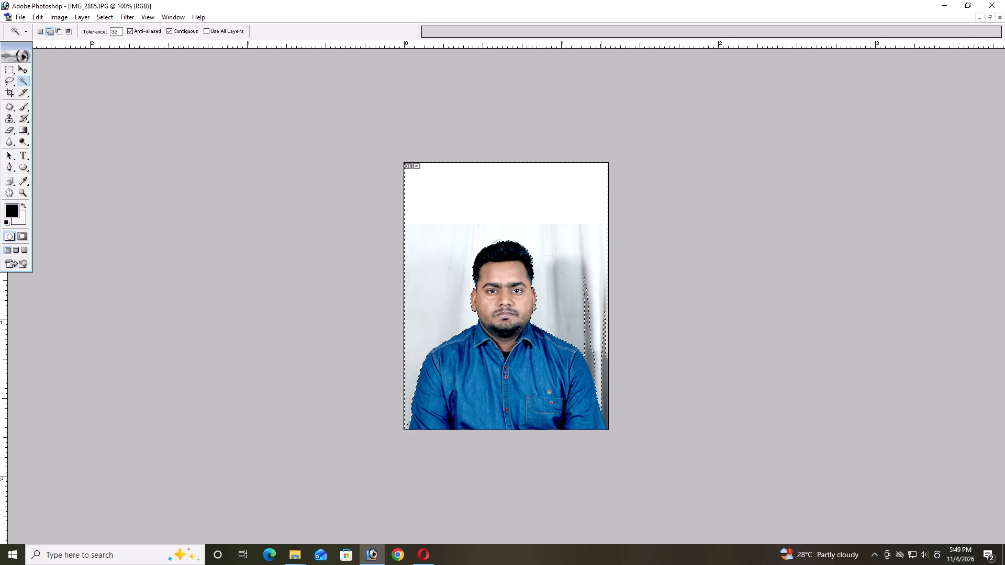
left_click(601, 384, "shift")
left_click(601, 390, "shift")
left_click_drag(601, 395, 601, 402, "shift")
left_click(601, 406, "shift")
Add the leftover dark fold above his shoulder and the small patches beside the lower sleeve and photo edge to the backdrop selection.
key("ctrl+plus")
key("ctrl+plus")
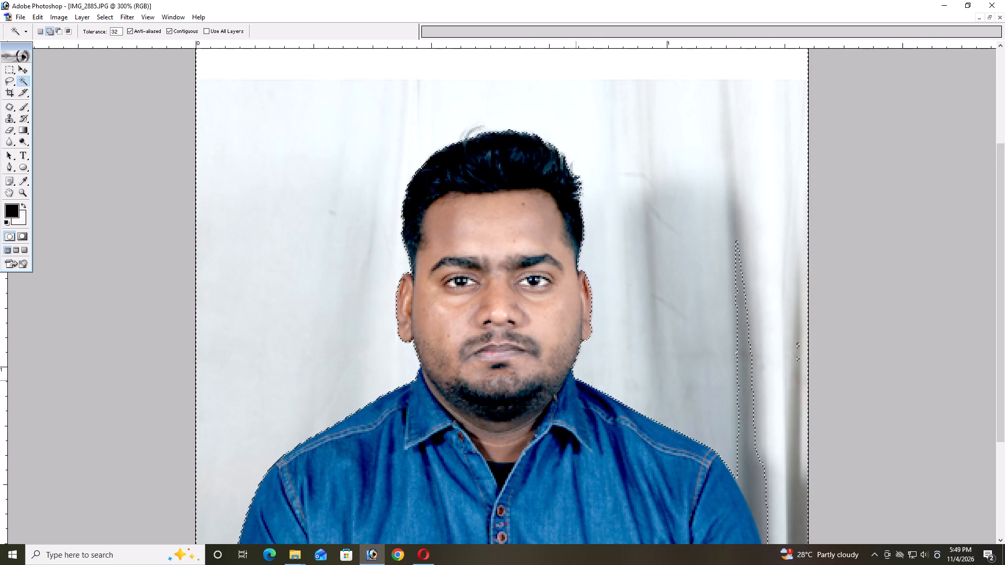
left_click_drag(760, 383, 755, 395, "shift")
left_click_drag(752, 401, 746, 419, "shift")
left_click_drag(745, 422, 745, 427, "shift")
left_click(745, 428, "shift")
key("space")
key("space")
key("space")
key("space")
key("space")
key("space")
key("space")
key("space")
key("space")
left_click_drag(474, 357, 501, 161)
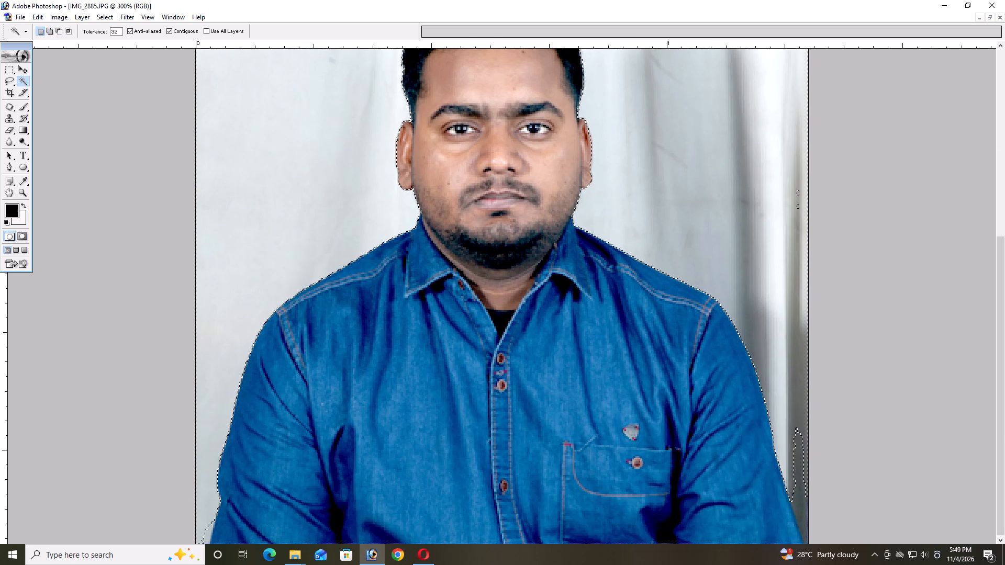
left_click_drag(501, 161, 504, 159)
left_click(798, 474, "shift")
left_click(800, 491, "shift")
double_click(800, 496, "shift")
left_click(724, 229, "shift")
left_click(724, 191, "shift")
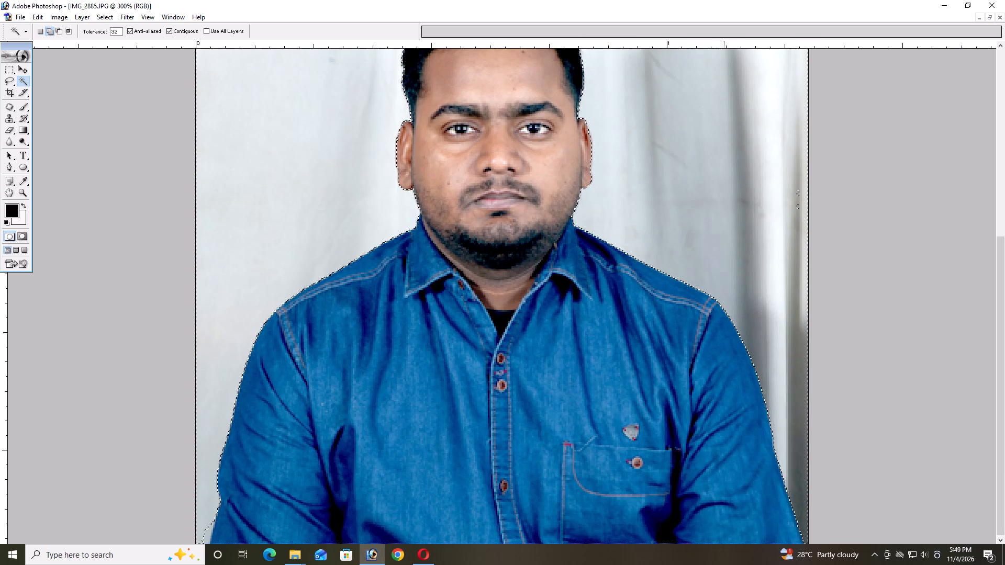
left_click_drag(747, 195, 764, 201, "shift")
left_click_drag(778, 199, 786, 195, "shift")
left_click(793, 194, "shift")
left_click_drag(796, 195, 799, 202, "shift")
Feather the backdrop selection, fill it with the near-white background colour, and deselect.
key("ctrl+alt+d")
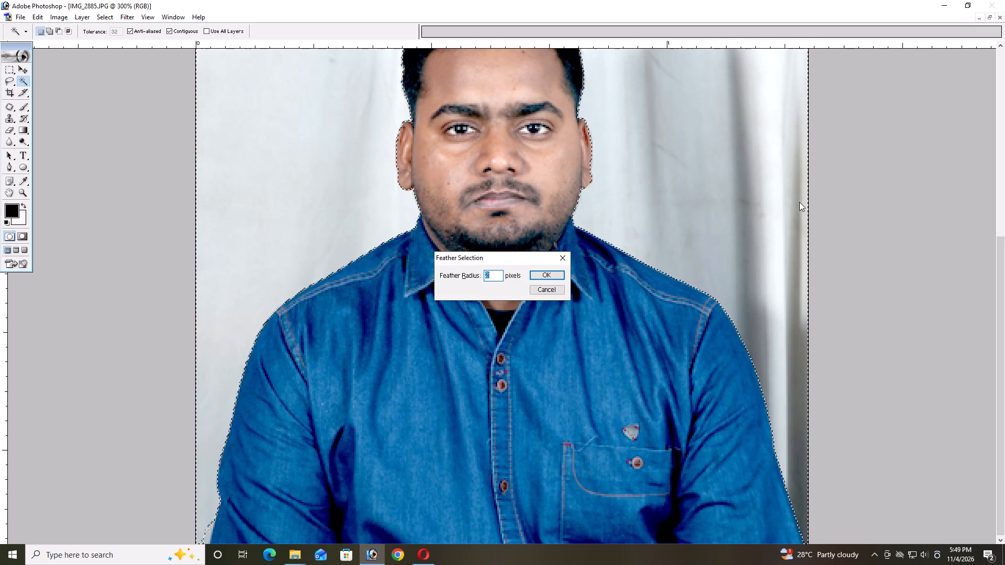
key("ctrl+Return")
key("ctrl+Delete")
key("ctrl+d")
Select the entire canvas, stroke its edge with a thin black border, and deselect.
key("ctrl+minus")
key("ctrl+minus")
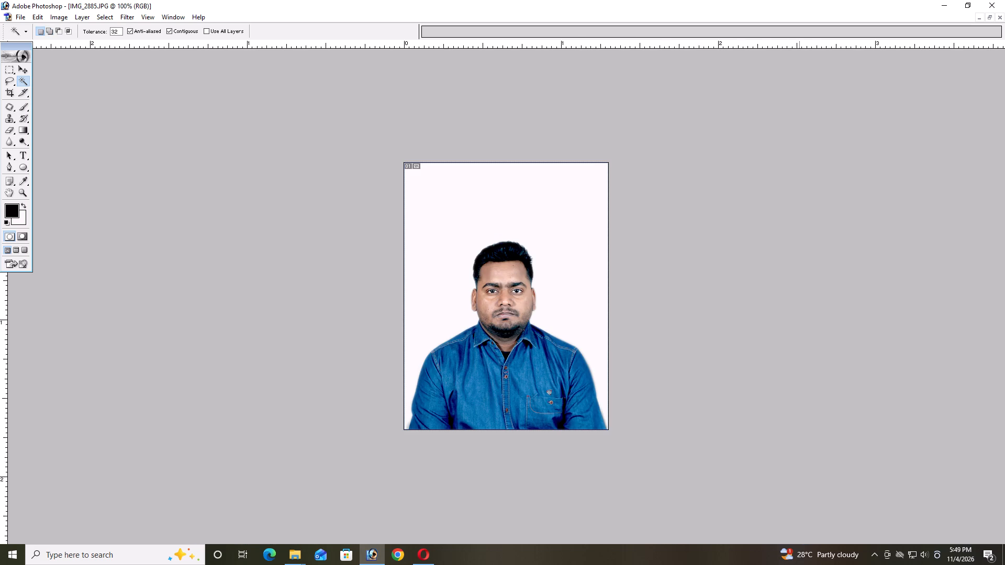
key("ctrl+shift+a")
key("alt+e")
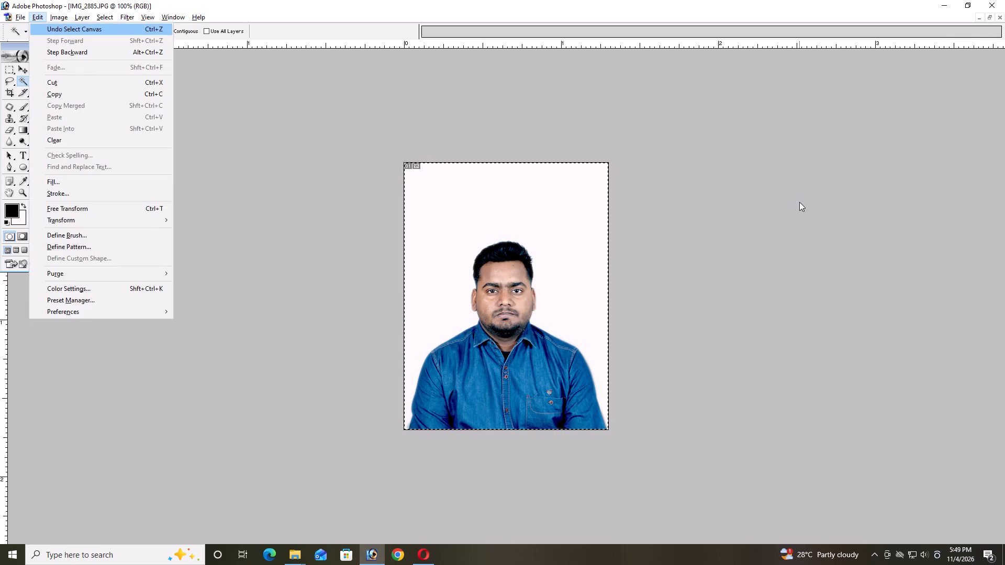
key("alt+s")
key("ctrl+Return")
key("ctrl+d")
Lighten the photo's midtones with Curves, setting the RGB midpoint to input 106 and output 129.
key("ctrl+plus")
key("ctrl+plus")
key("space")
key("space")
key("space")
key("space")
key("space")
key("space")
key("space")
key("space")
key("space")
key("space")
key("space")
key("space")
key("space")
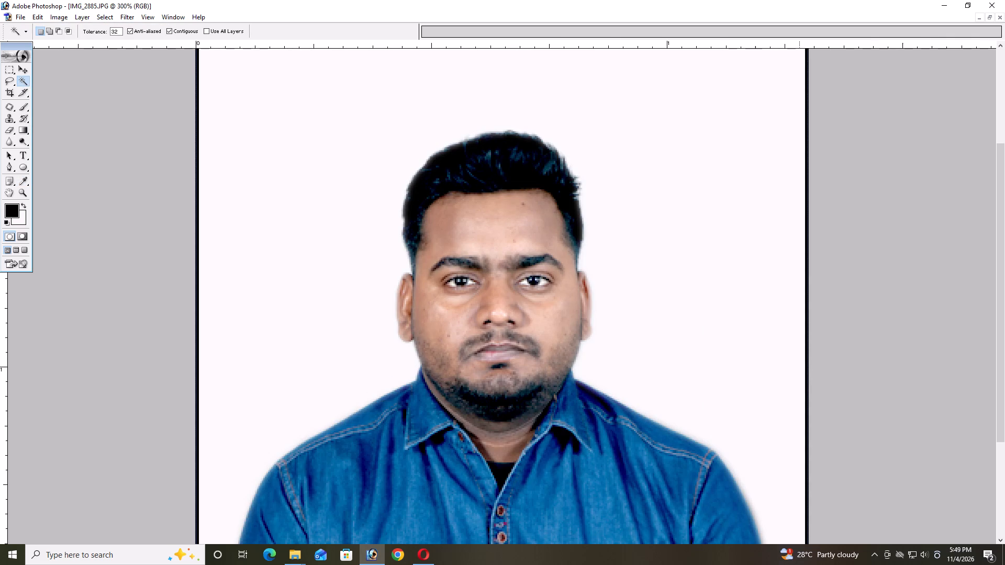
left_click_drag(566, 219, 566, 151)
key("ctrl+alt+m")
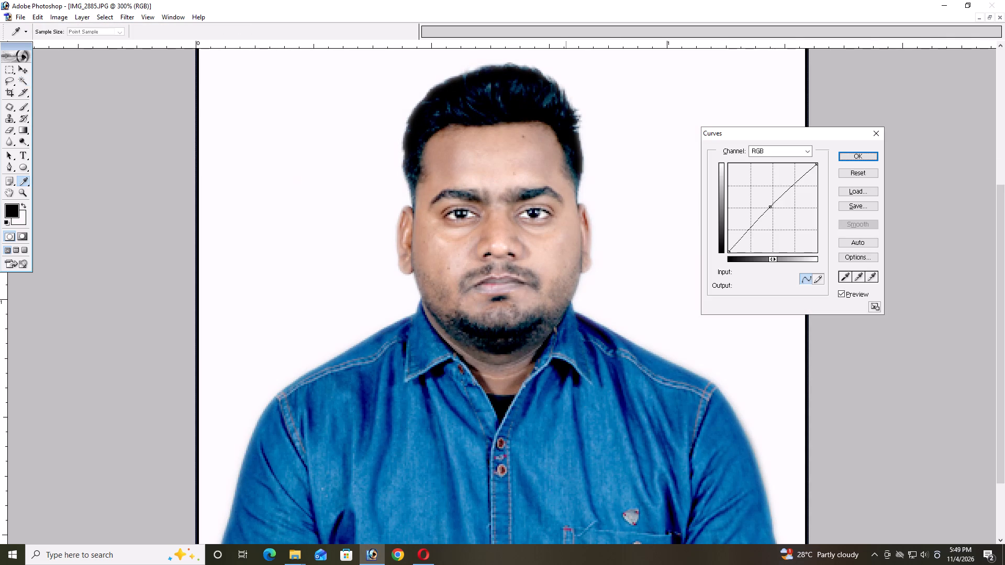
left_click(768, 205)
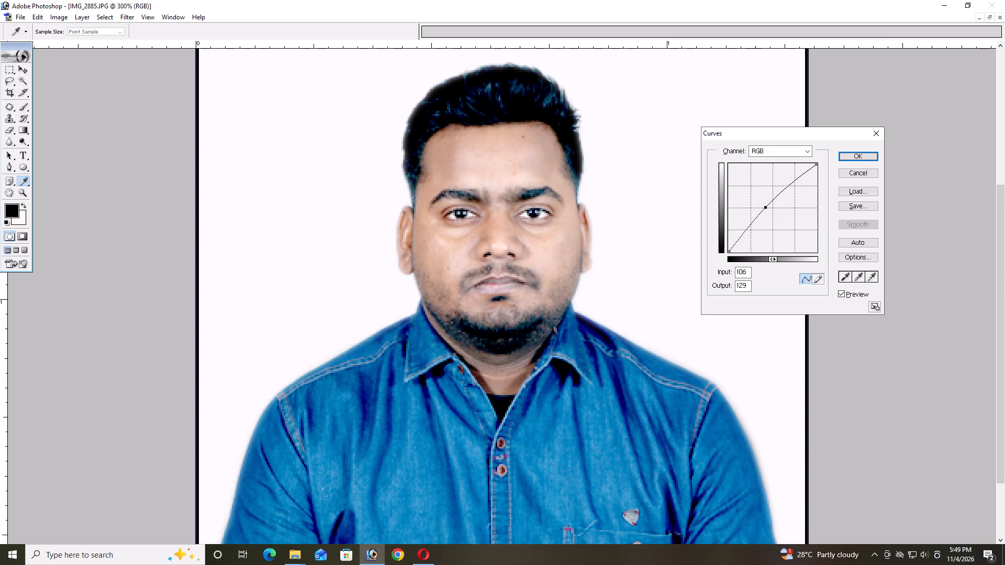
left_click(869, 156)
Apply Color Balance with highlights slightly toward cyan and +10 blue, and midtones +8 toward red and -4 toward yellow.
key("ctrl+b")
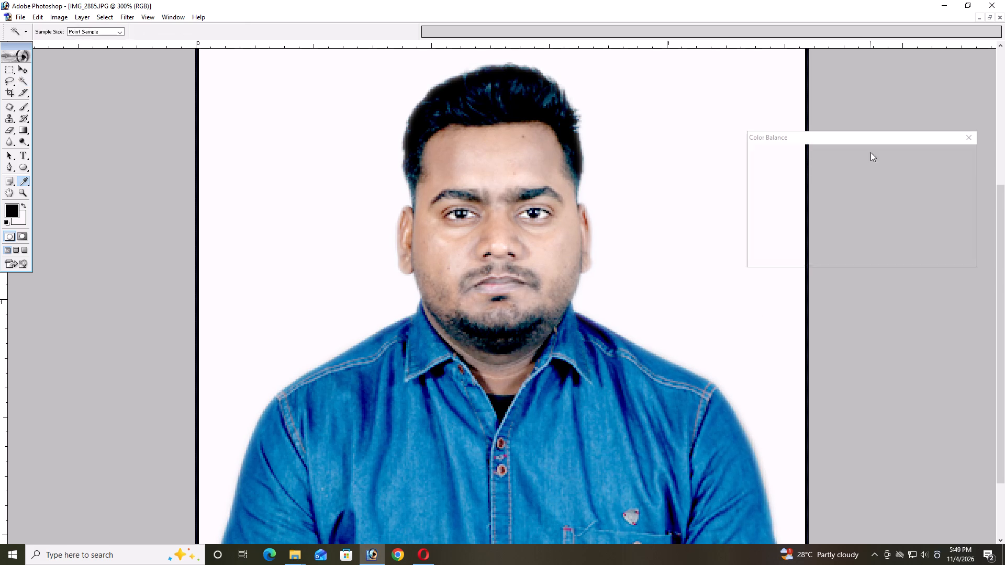
left_click(867, 242)
left_click_drag(850, 207, 851, 210)
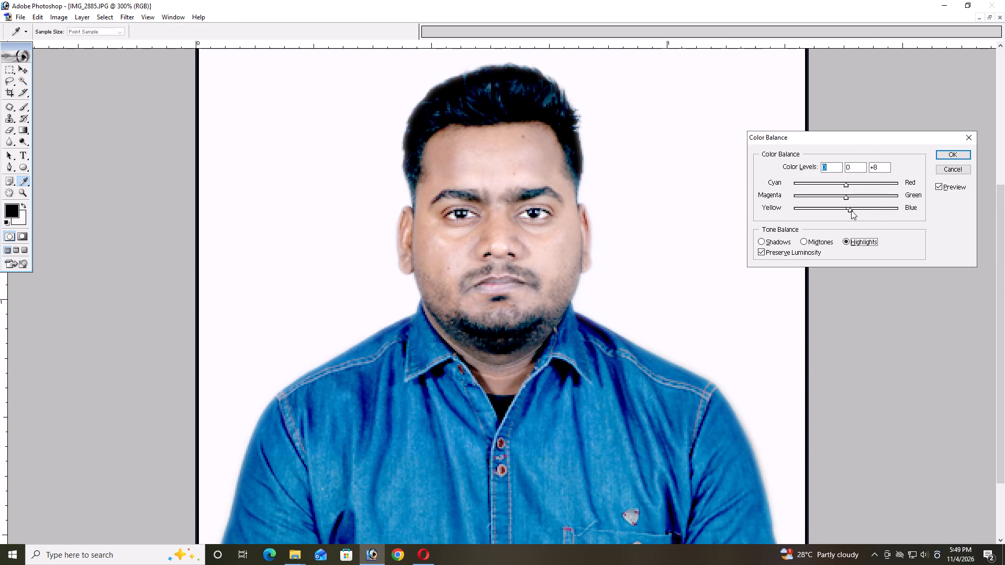
left_click_drag(851, 210, 851, 217)
left_click(843, 185)
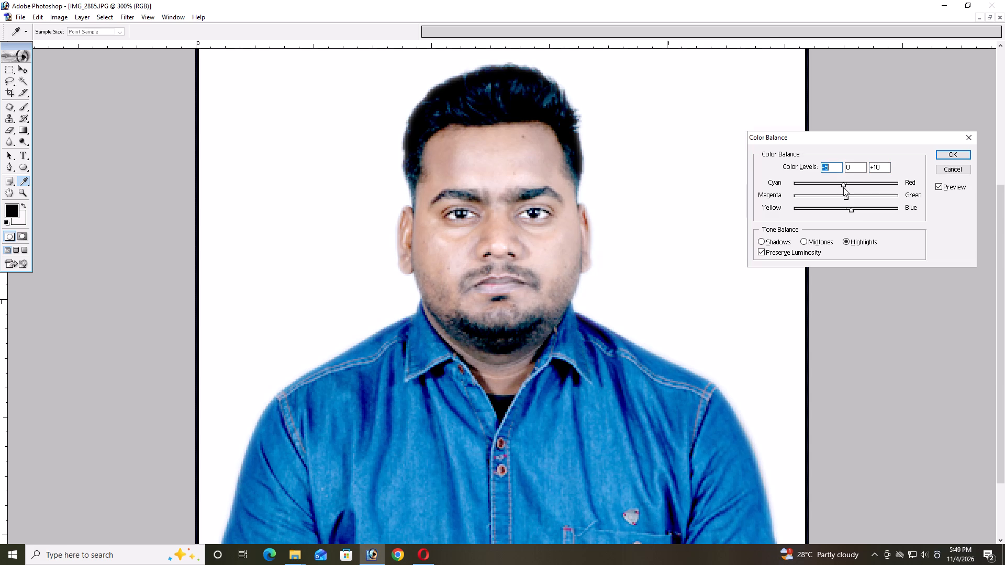
left_click(833, 239)
left_click(850, 185)
left_click_drag(845, 207, 844, 212)
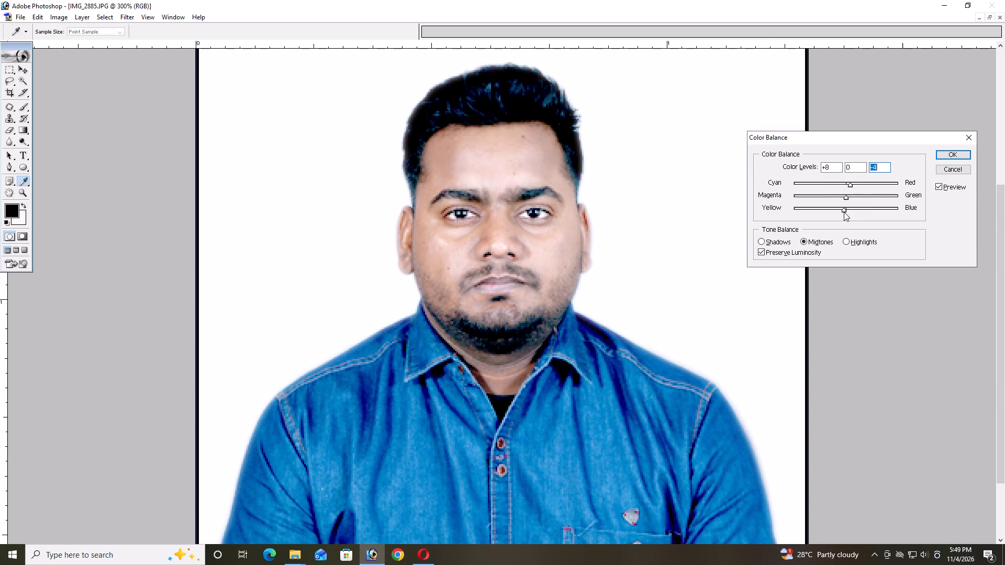
left_click(944, 156)
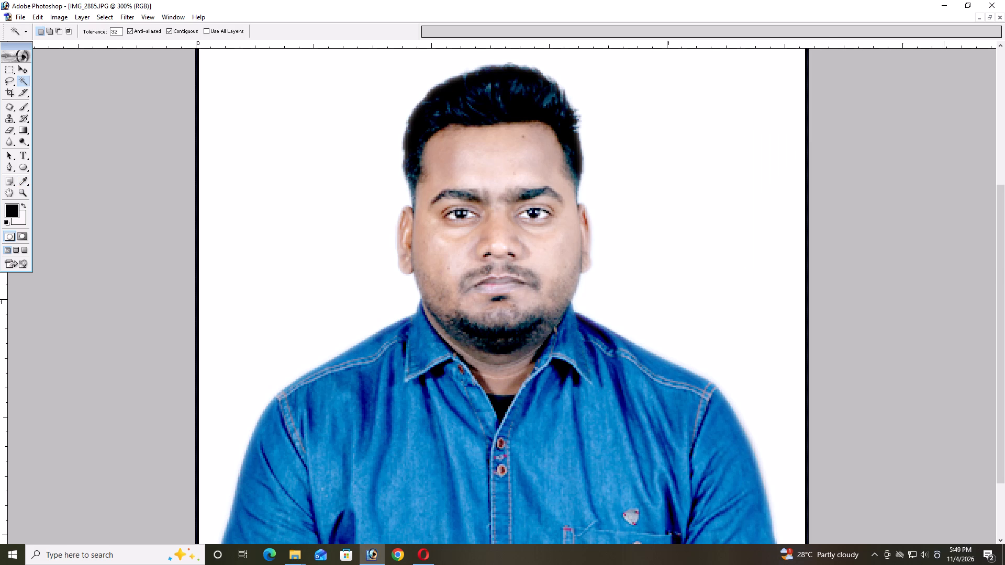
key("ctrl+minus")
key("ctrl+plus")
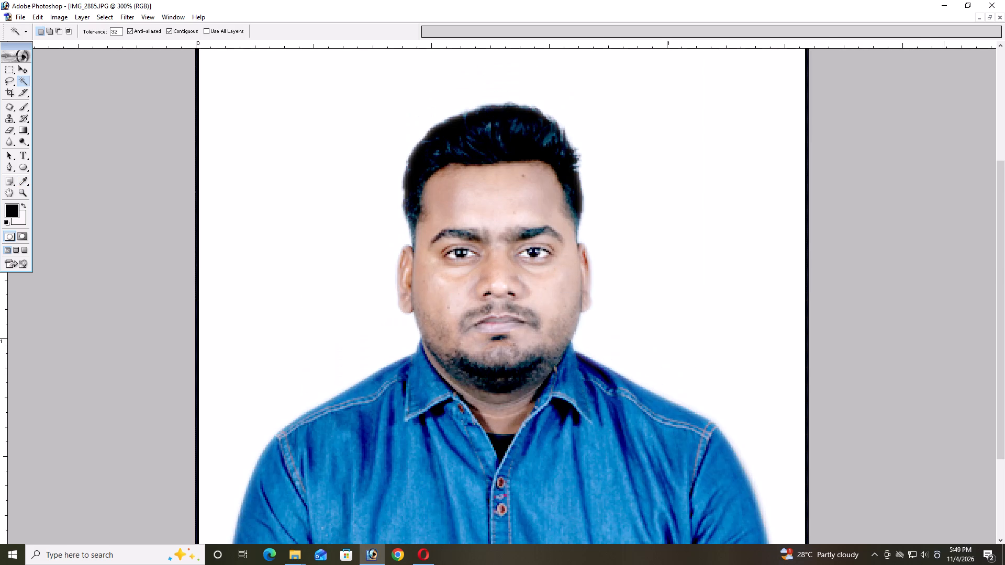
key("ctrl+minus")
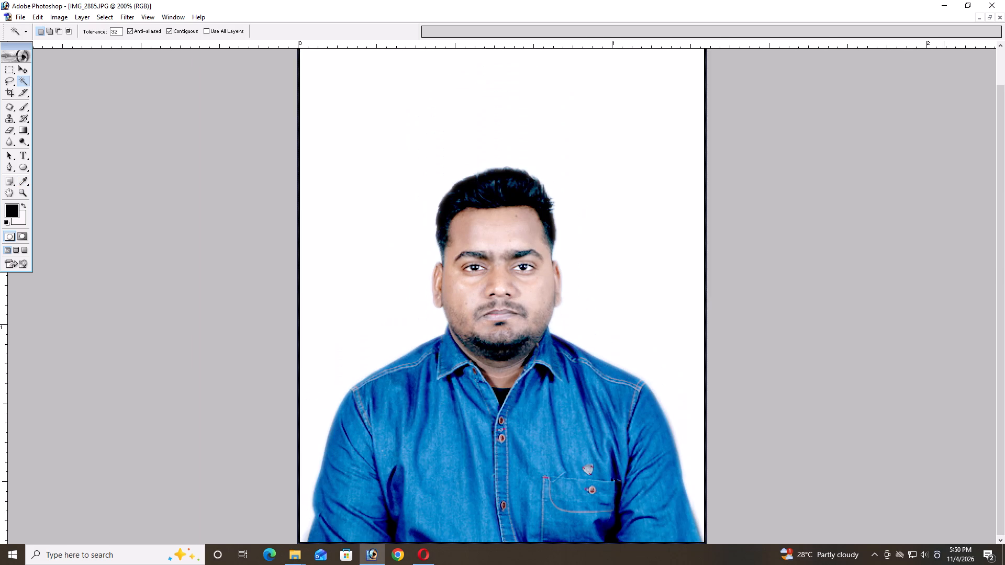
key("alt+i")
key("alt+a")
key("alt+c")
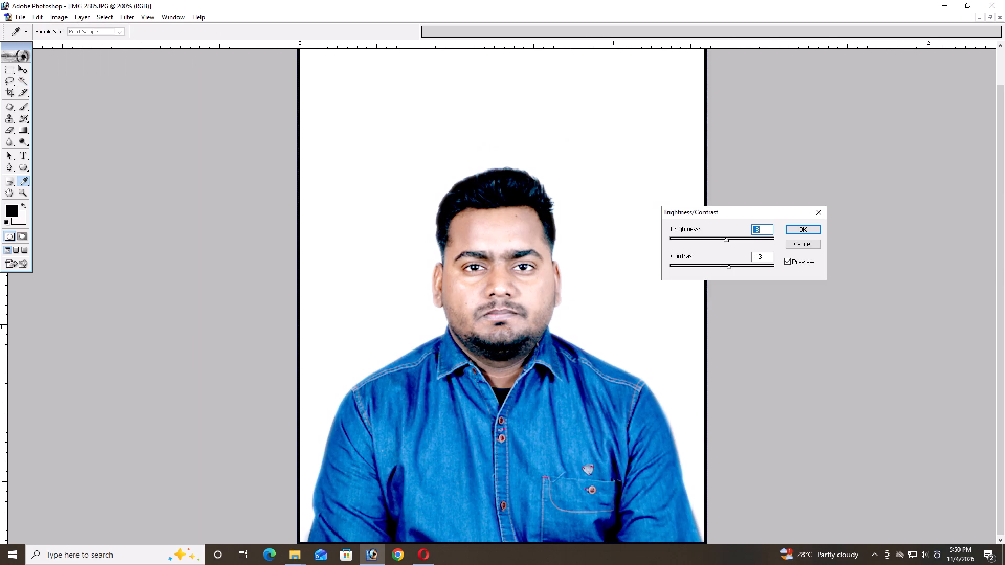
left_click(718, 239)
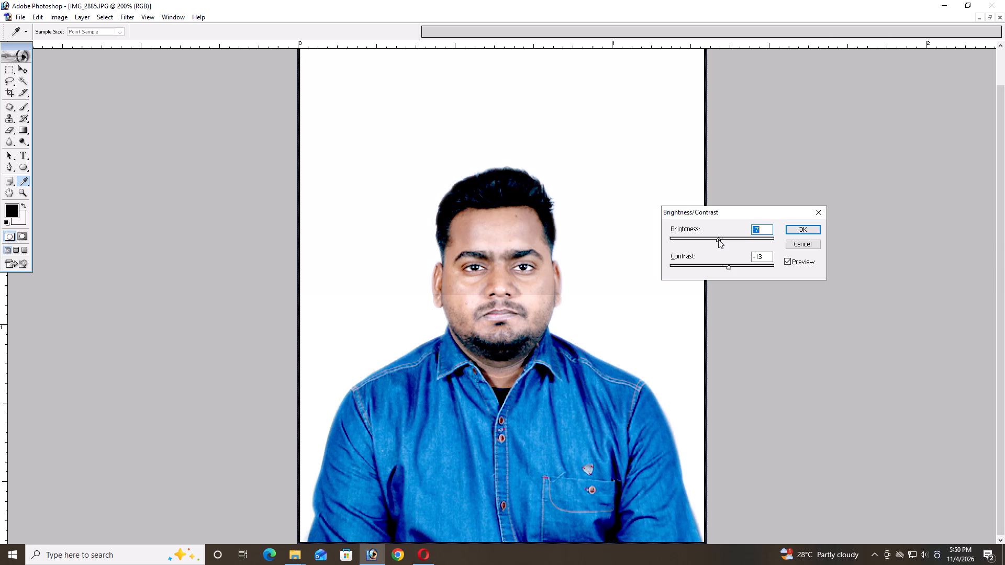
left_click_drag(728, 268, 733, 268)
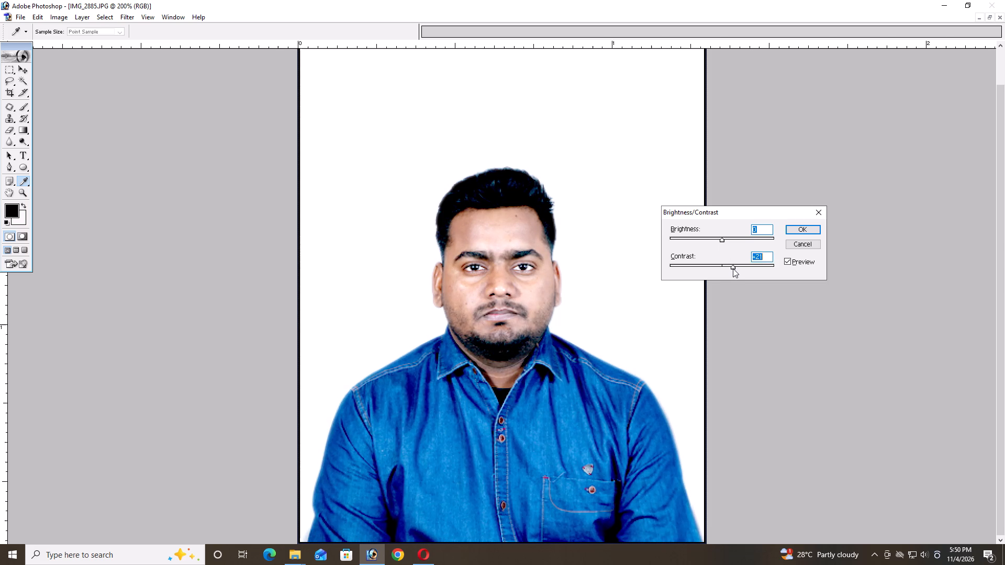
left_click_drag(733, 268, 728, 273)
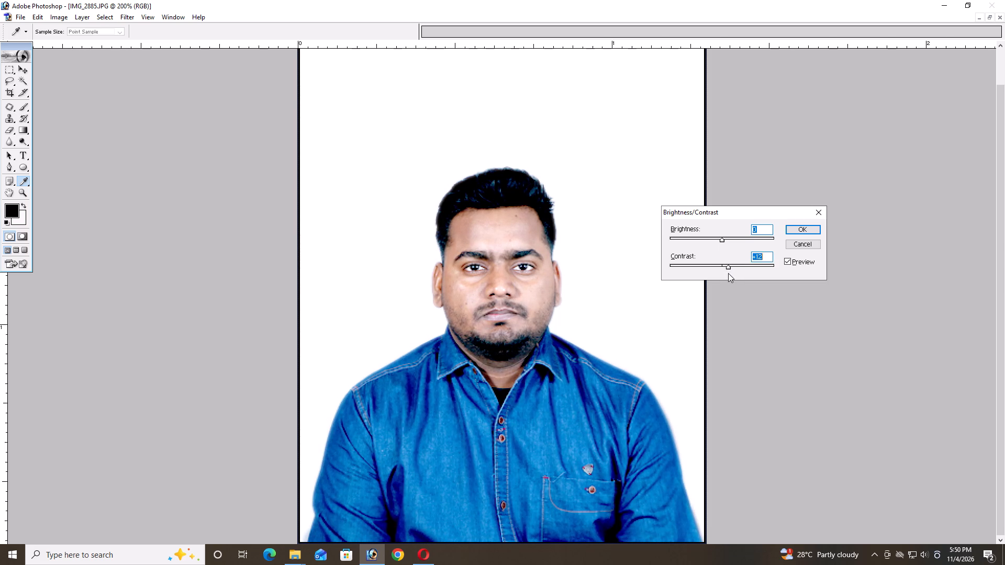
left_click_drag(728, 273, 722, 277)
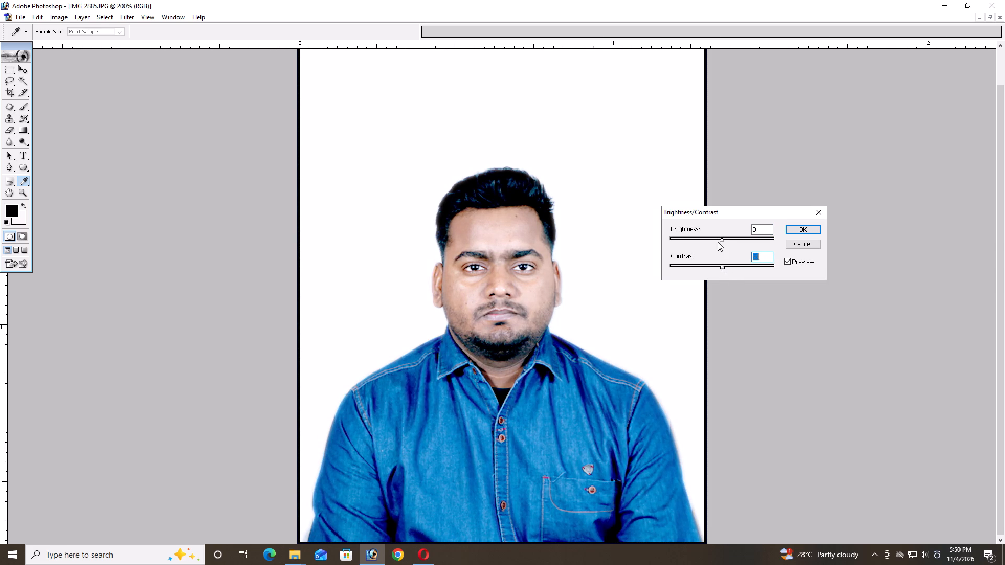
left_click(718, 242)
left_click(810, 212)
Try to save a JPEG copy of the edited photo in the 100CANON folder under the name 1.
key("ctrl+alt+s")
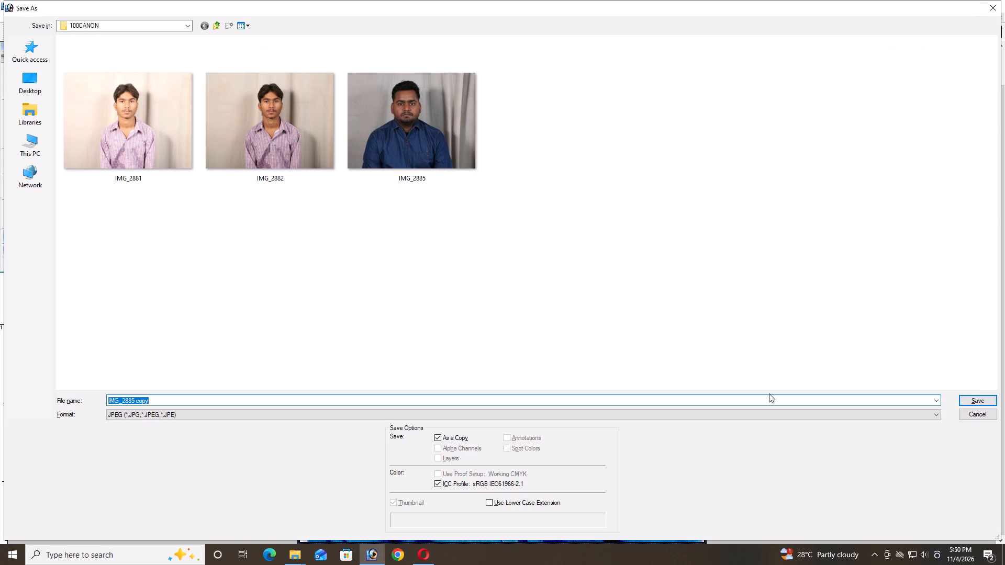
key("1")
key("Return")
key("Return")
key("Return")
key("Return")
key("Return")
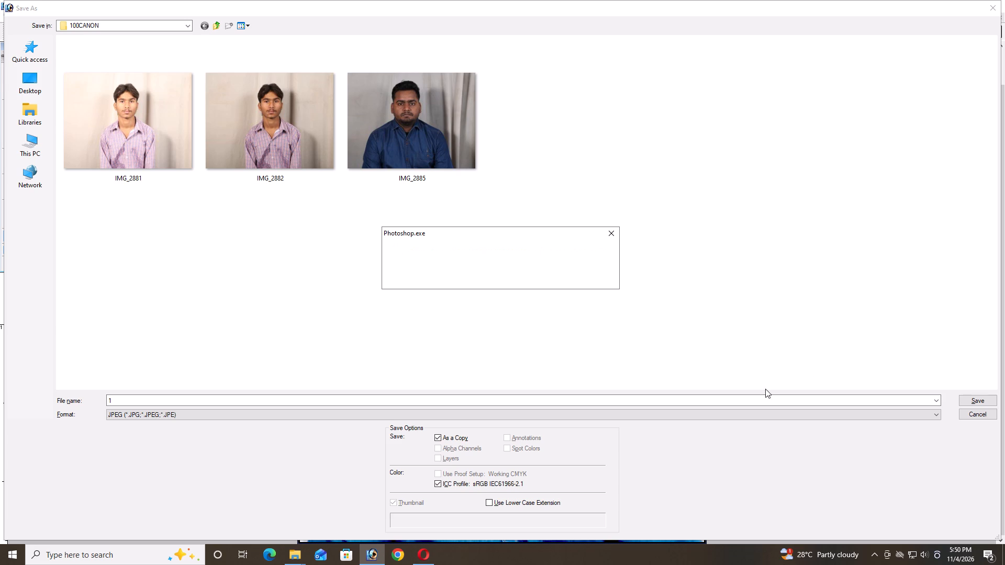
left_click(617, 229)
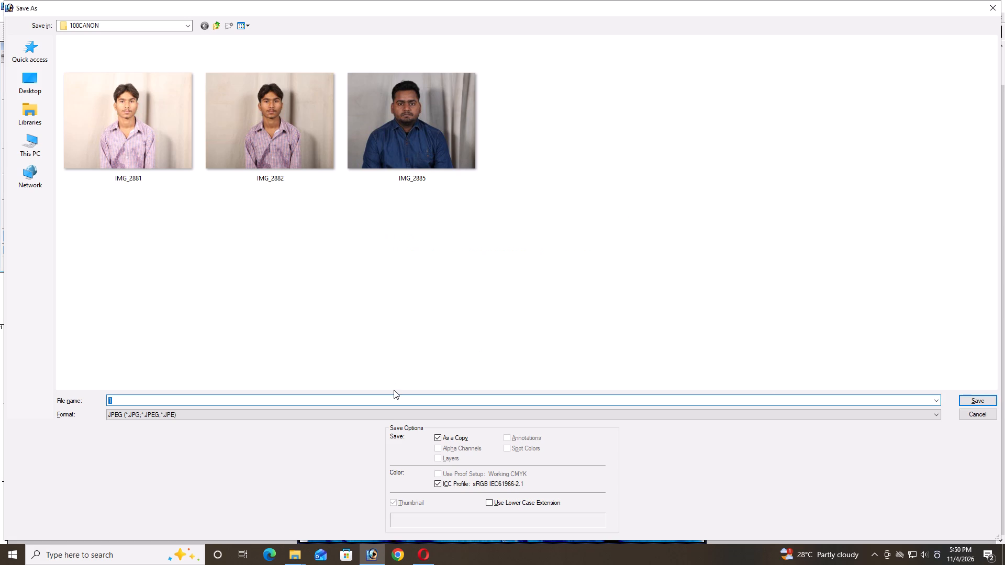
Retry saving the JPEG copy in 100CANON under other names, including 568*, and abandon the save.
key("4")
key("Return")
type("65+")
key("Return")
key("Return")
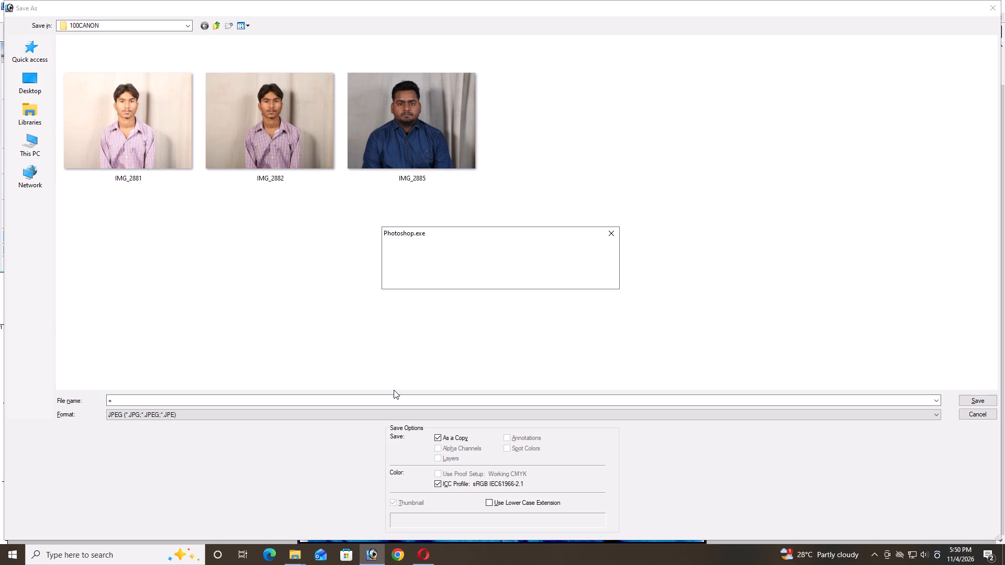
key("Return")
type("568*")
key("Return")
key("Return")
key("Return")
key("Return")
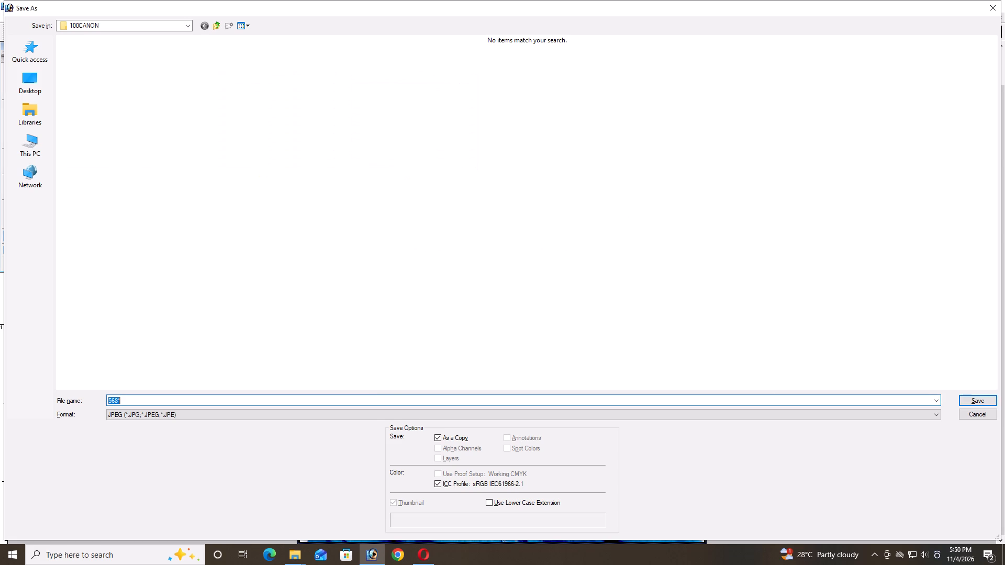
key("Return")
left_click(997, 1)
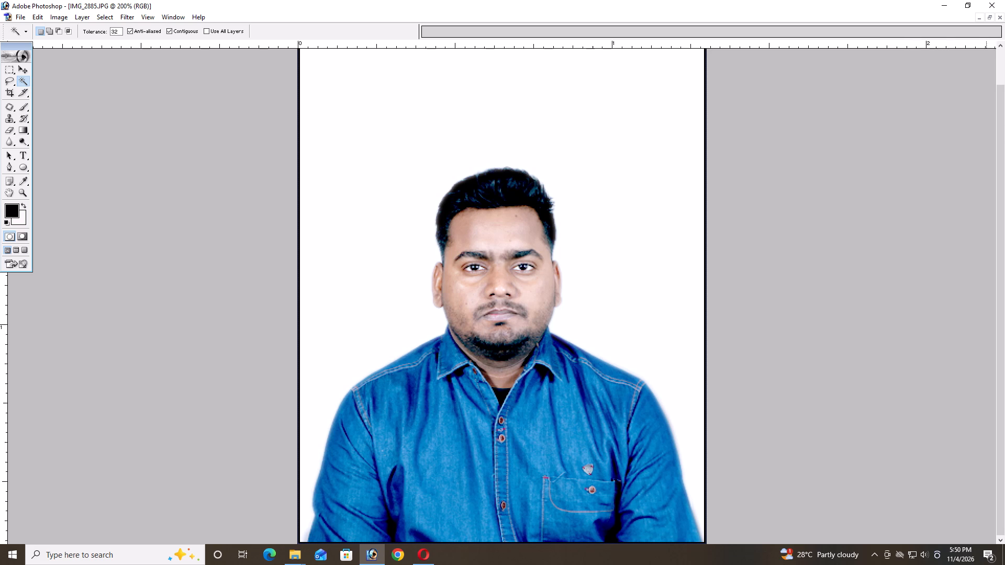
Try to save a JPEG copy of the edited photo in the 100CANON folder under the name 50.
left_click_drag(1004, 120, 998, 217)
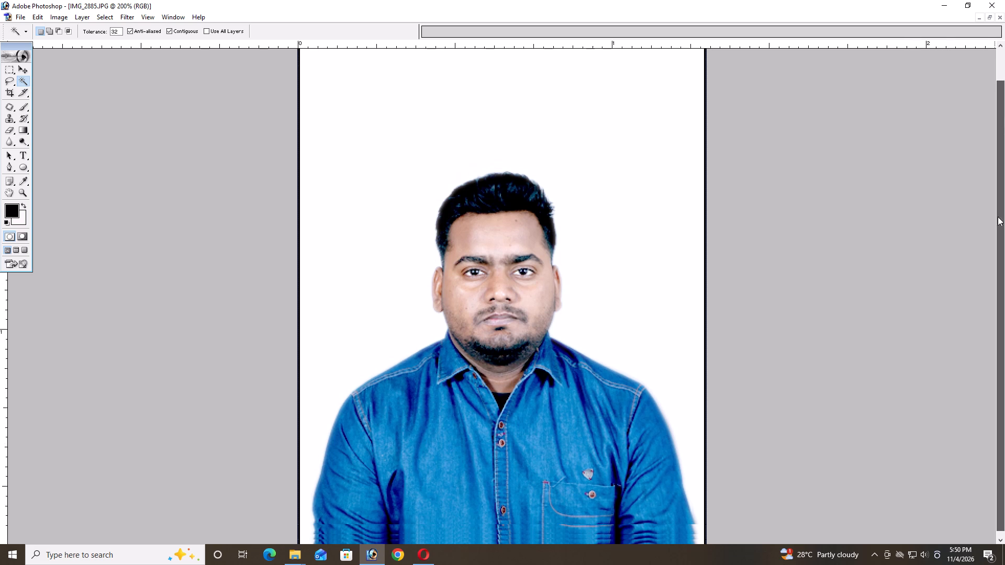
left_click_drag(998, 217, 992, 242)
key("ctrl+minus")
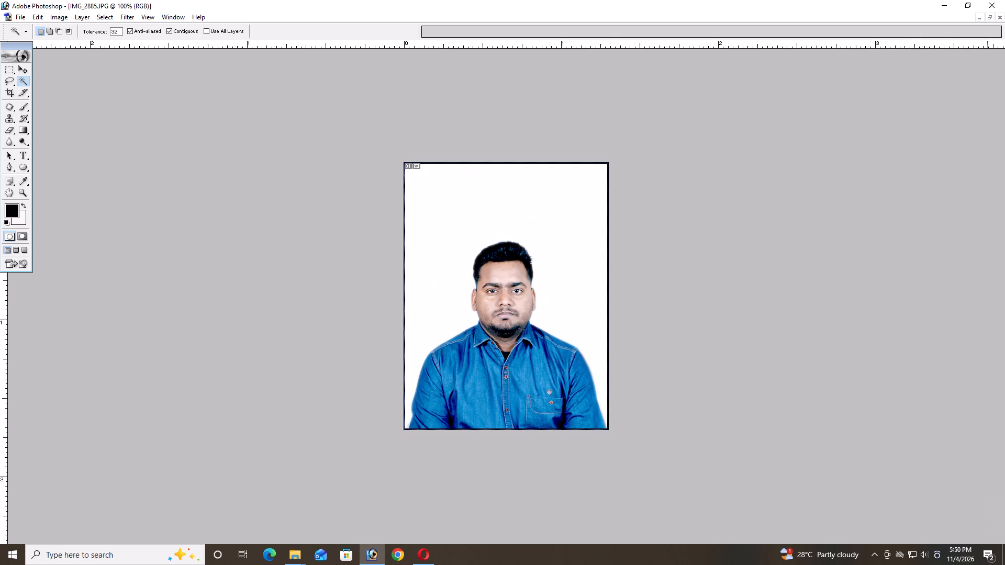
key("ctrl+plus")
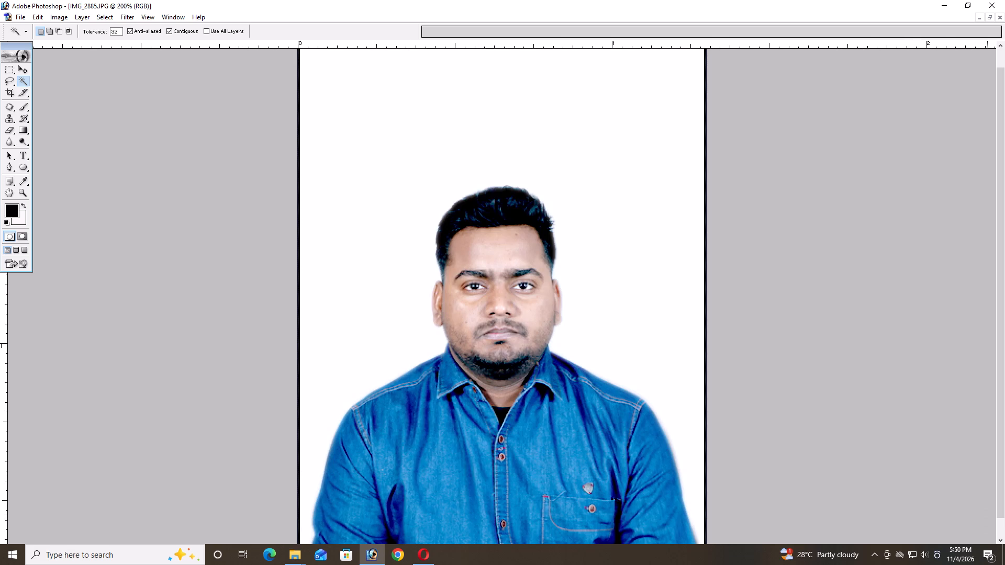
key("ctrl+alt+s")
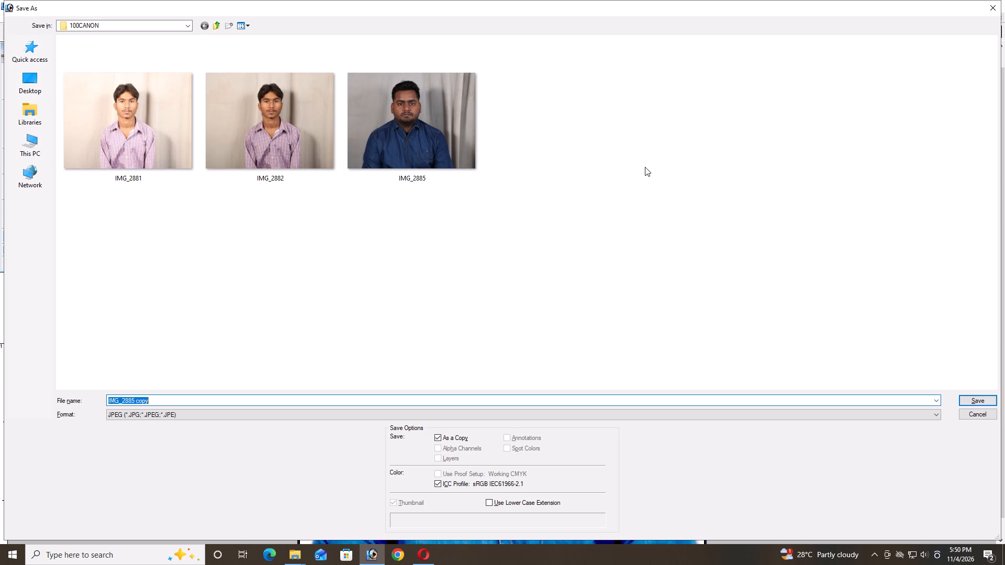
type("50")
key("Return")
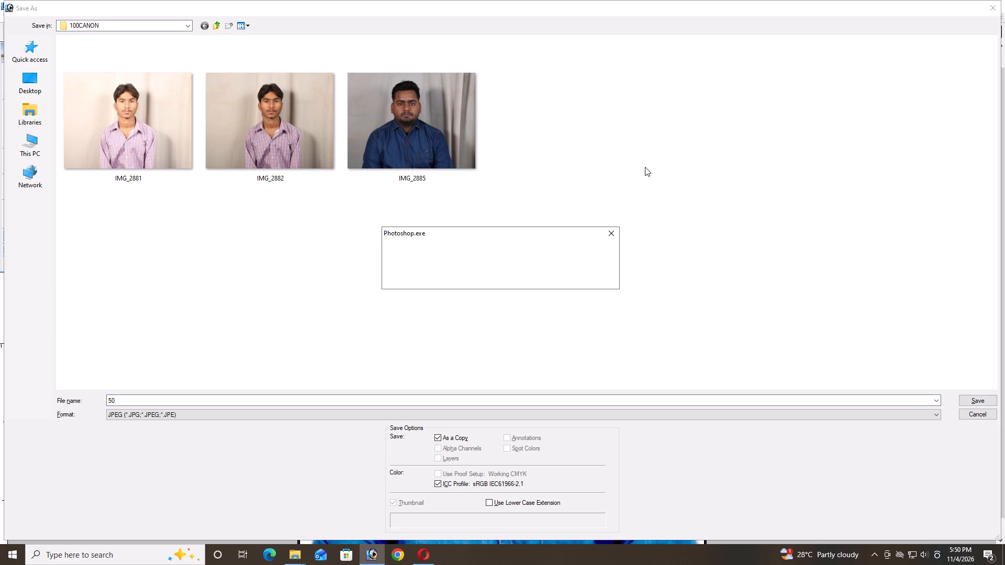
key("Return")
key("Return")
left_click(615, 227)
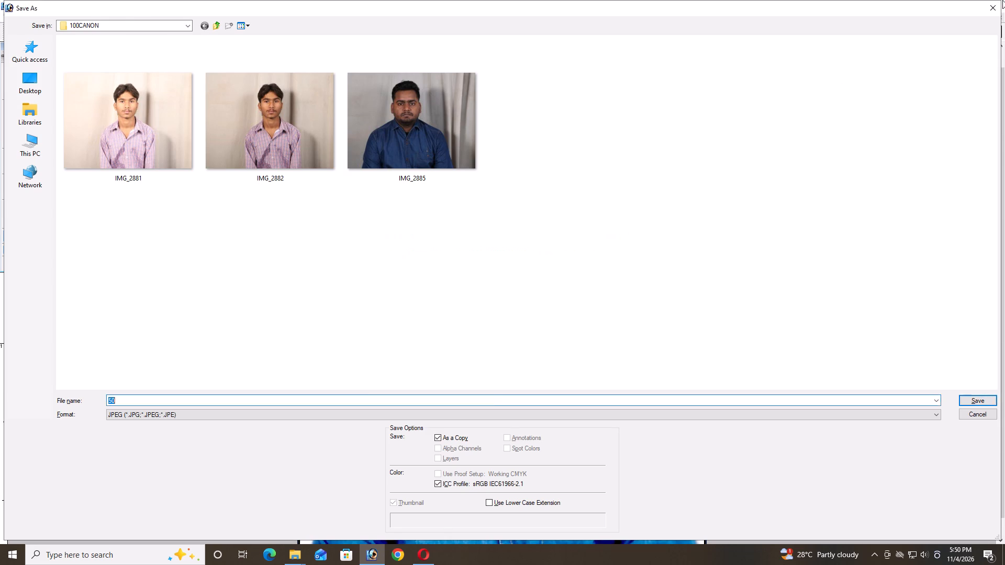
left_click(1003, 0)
Save the edited passport photo under its existing file name, IMG_2885.JPG, accepting the default JPEG options.
key("ctrl+s")
key("Return")
key("Return")
key("Return")
key("Return")
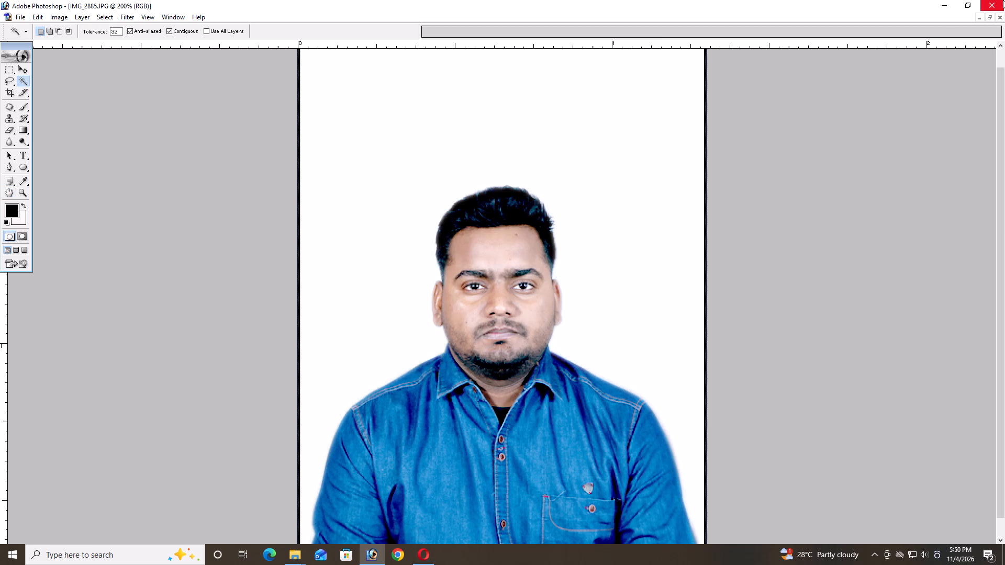
Minimize the saved photo's window and switch to Google Chrome, opening the Google search box on the new tab page.
left_click(979, 18)
left_click(407, 554)
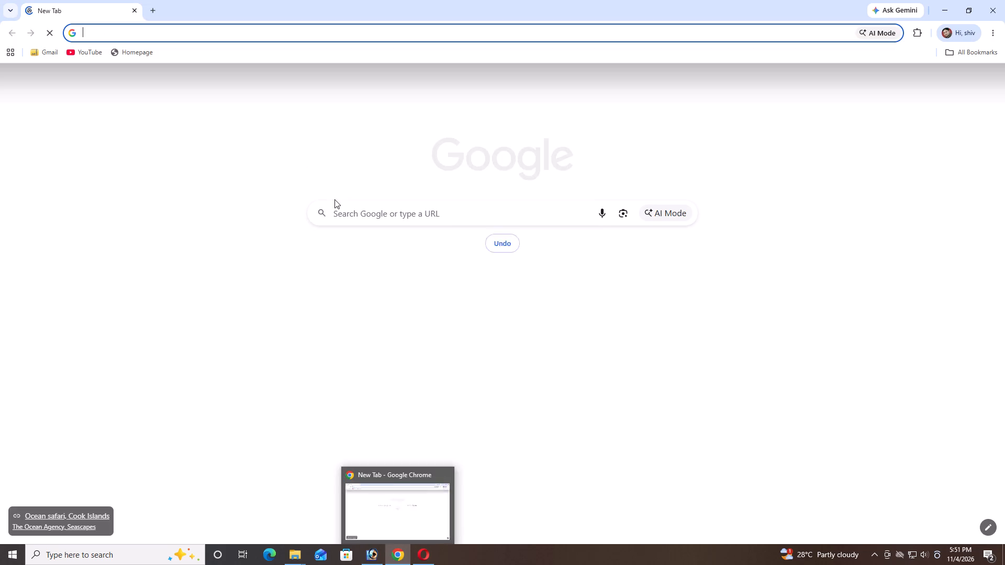
left_click(363, 211)
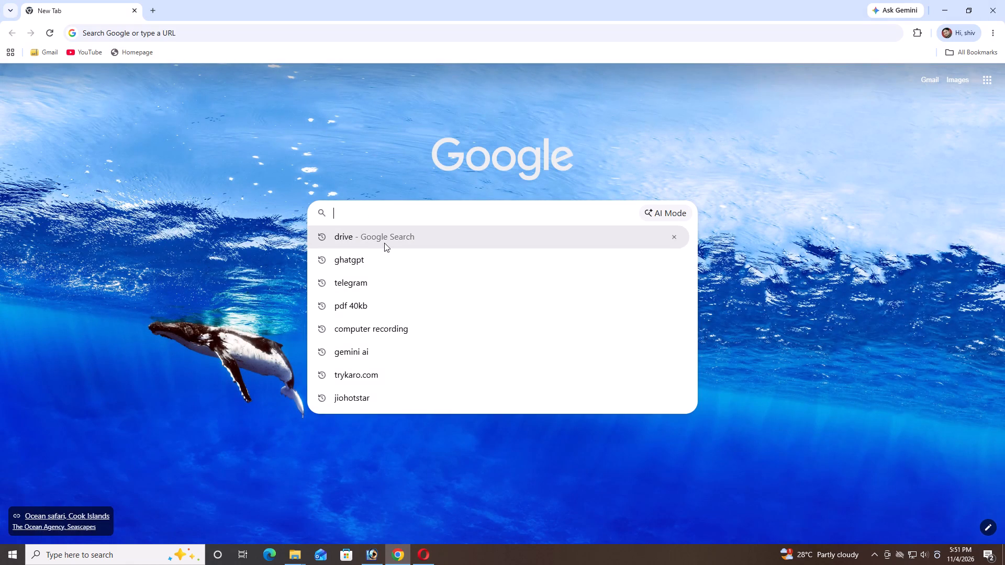
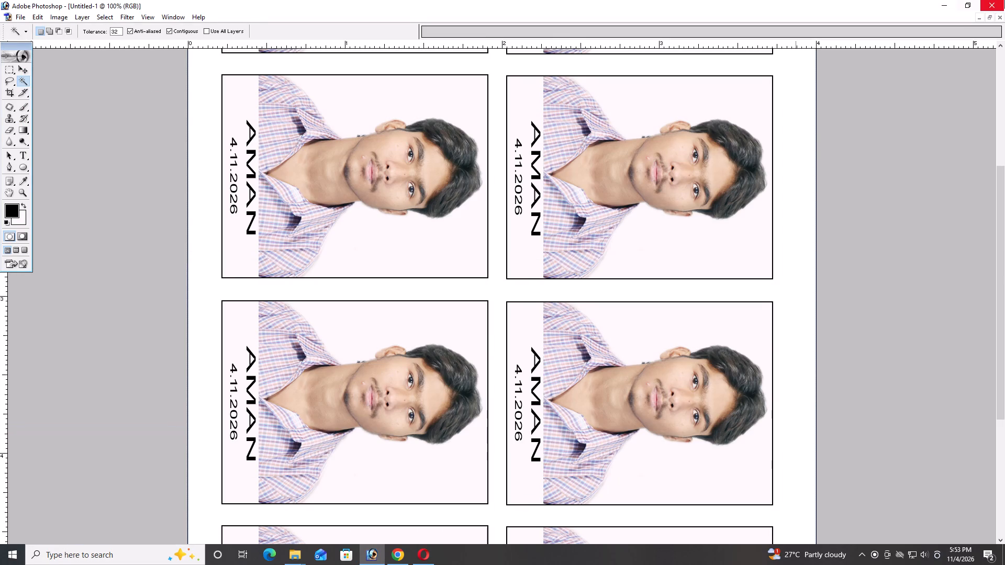
Switch from the Untitled-1 photo sheet to the IMG_2885.JPG portrait and try to save a copy of it.
left_click(978, 18)
left_click(140, 536)
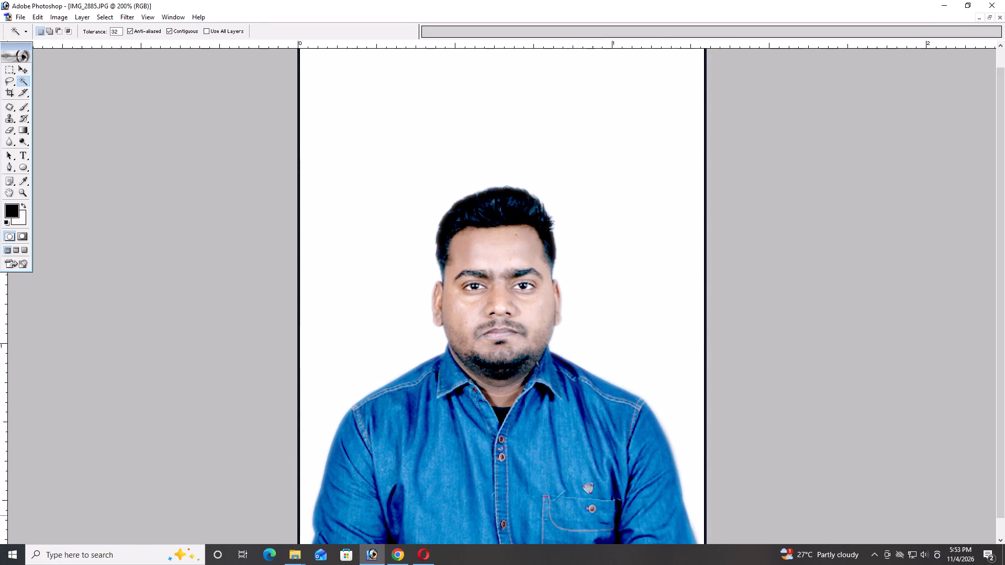
key("ctrl+alt+s")
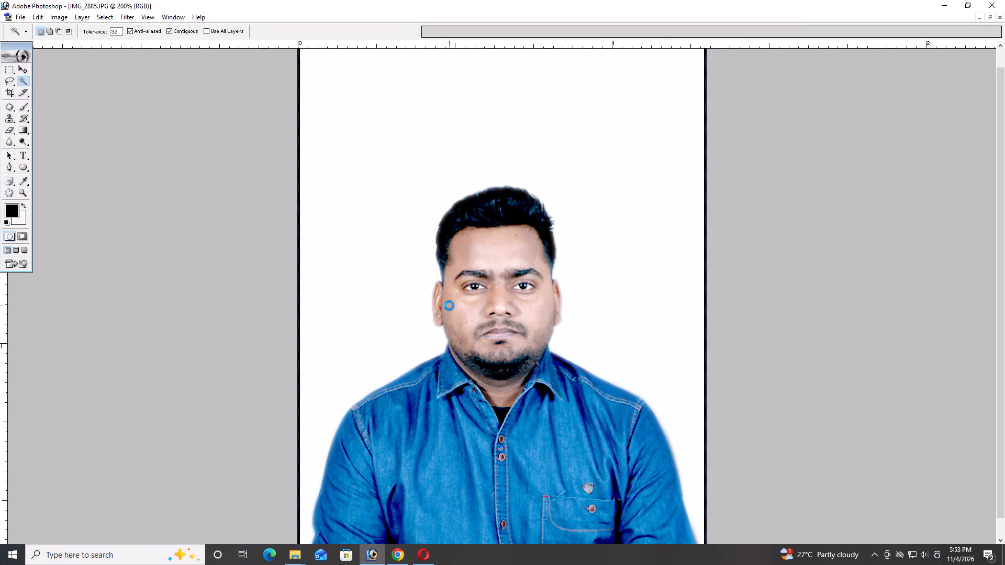
Close Photoshop.
left_click(1004, 0)
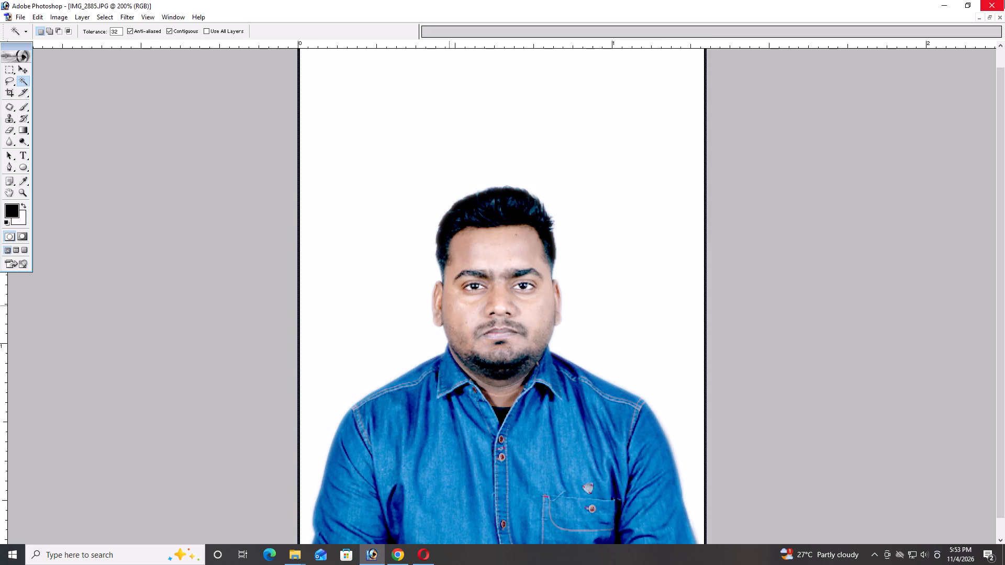
Darken the photo's midtones slightly with a Curves adjustment on the RGB channel, mapping input 114 to output 101.
key("ctrl+minus")
key("ctrl+plus")
key("ctrl+m")
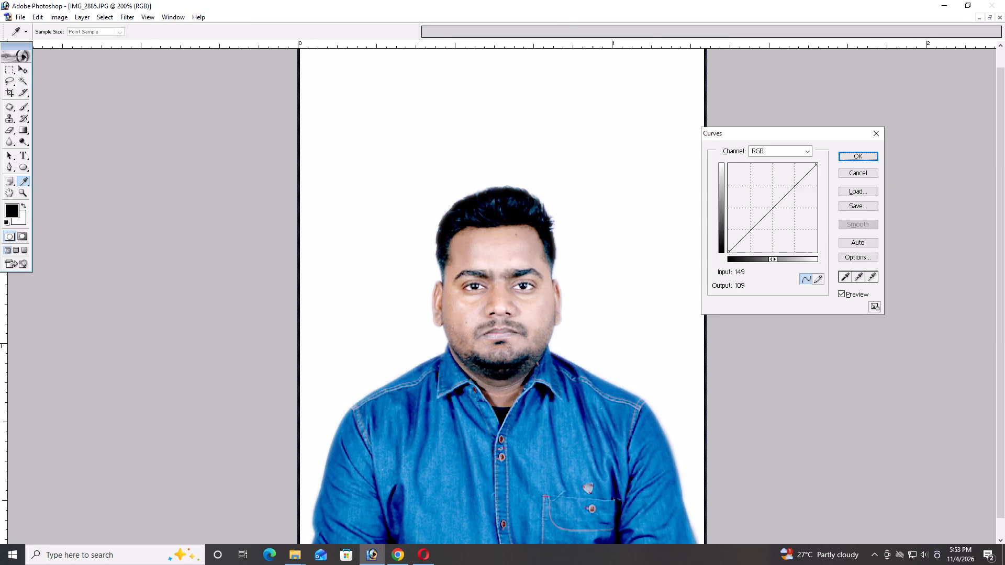
left_click_drag(771, 210, 771, 214)
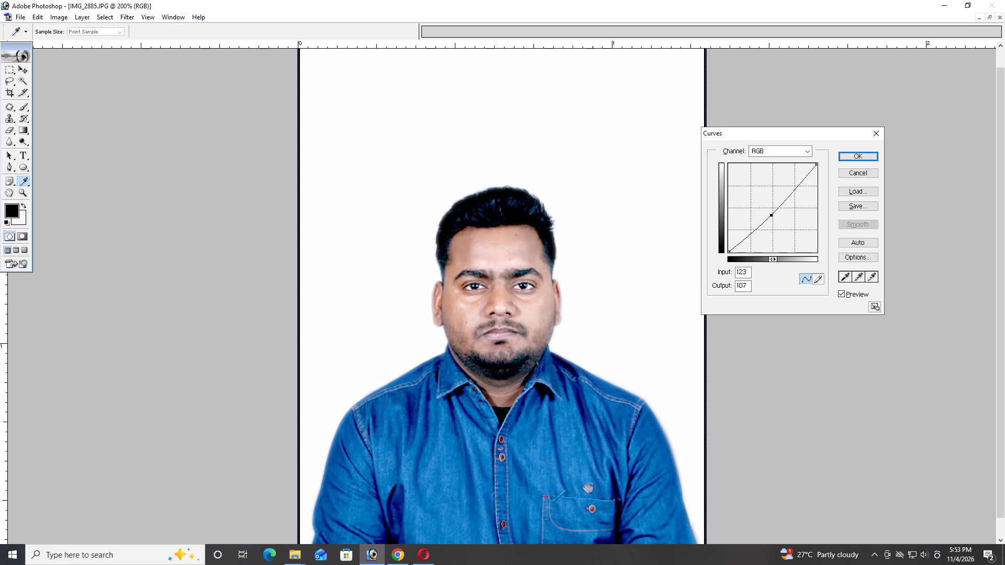
left_click_drag(771, 214, 769, 214)
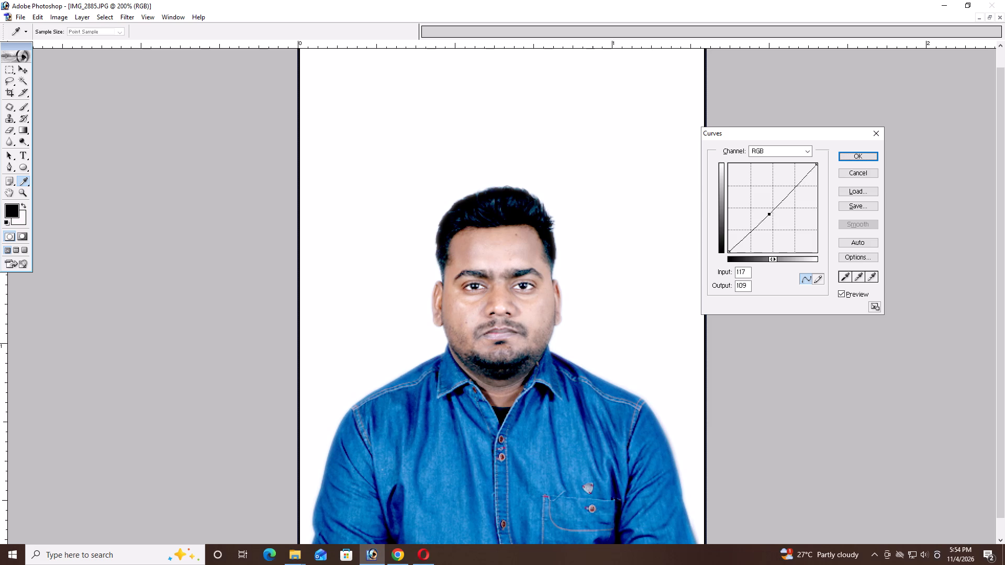
left_click_drag(769, 214, 769, 214)
left_click_drag(769, 214, 769, 216)
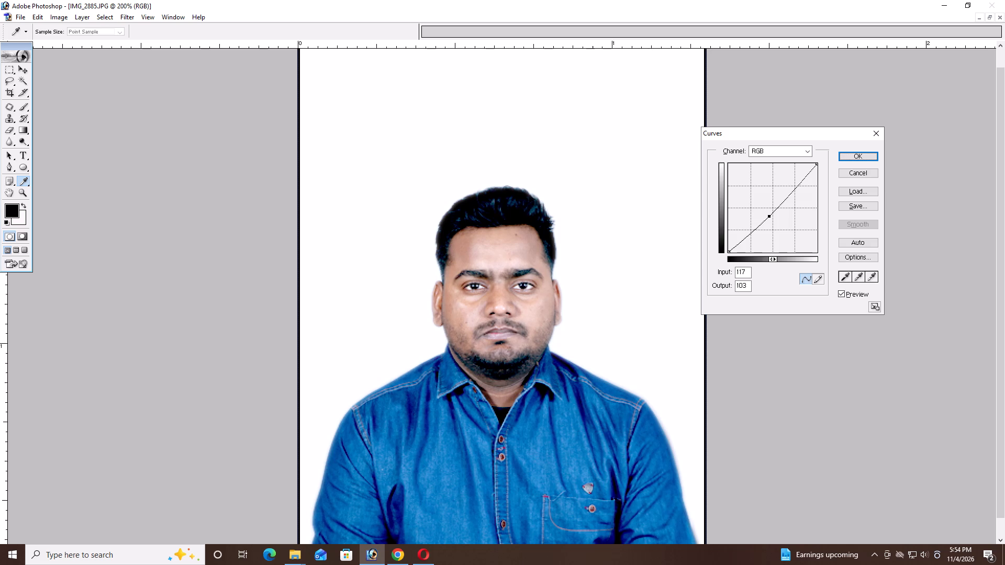
left_click_drag(769, 216, 769, 217)
left_click_drag(769, 217, 768, 216)
left_click_drag(768, 216, 768, 217)
left_click(847, 161)
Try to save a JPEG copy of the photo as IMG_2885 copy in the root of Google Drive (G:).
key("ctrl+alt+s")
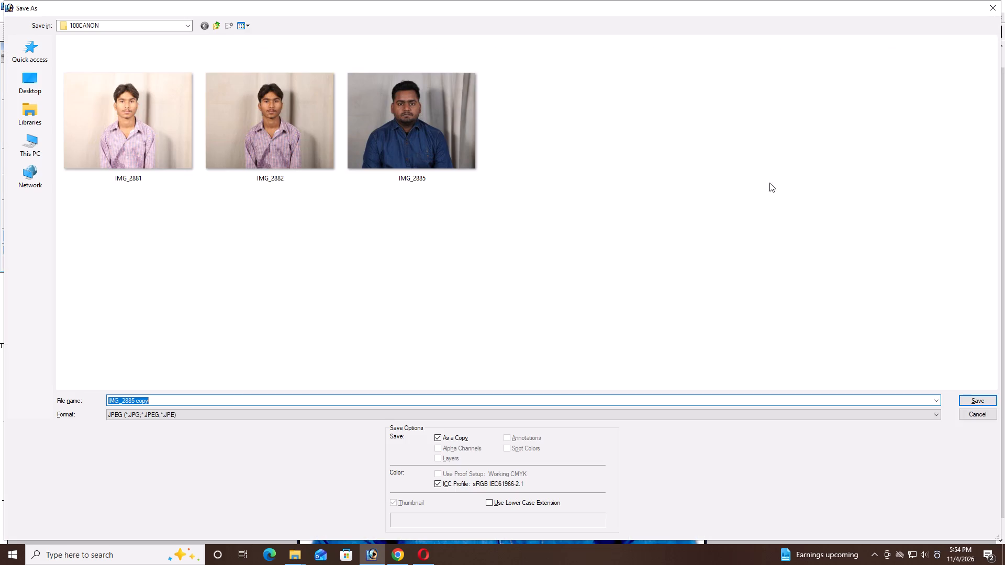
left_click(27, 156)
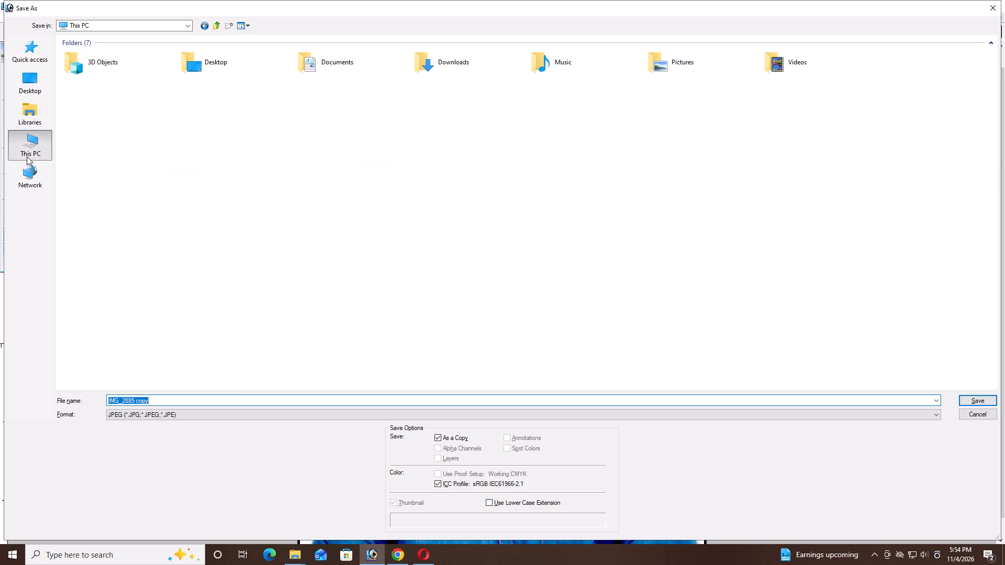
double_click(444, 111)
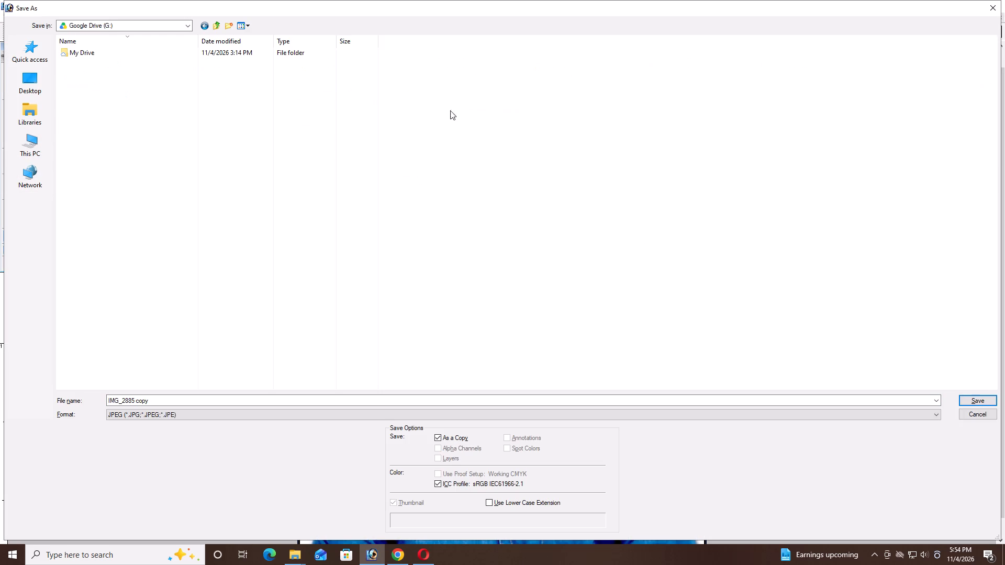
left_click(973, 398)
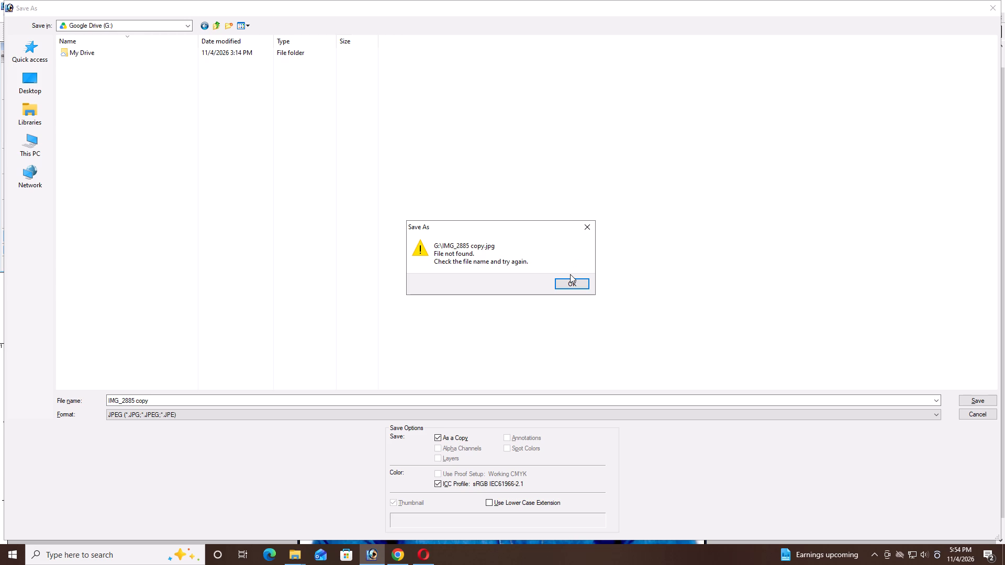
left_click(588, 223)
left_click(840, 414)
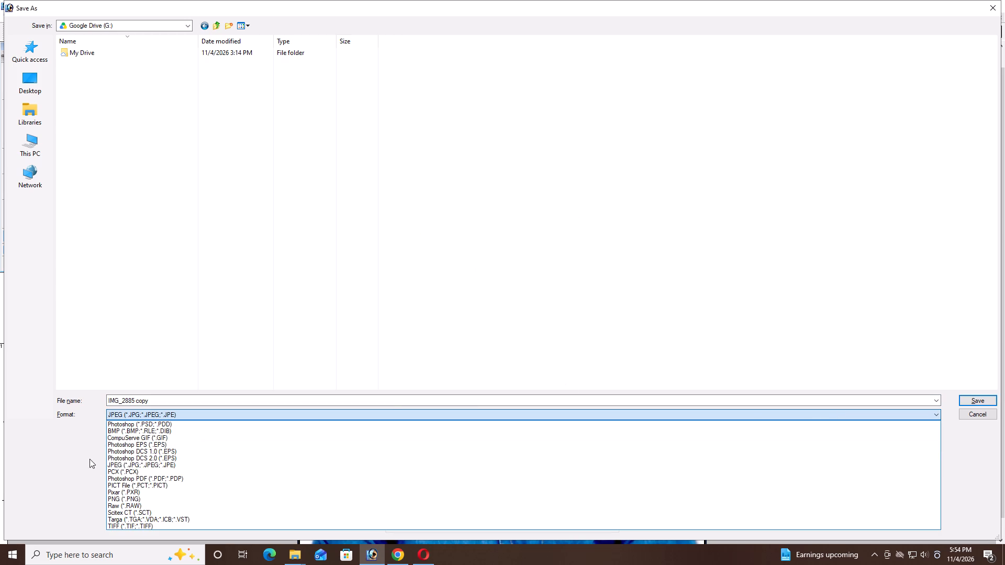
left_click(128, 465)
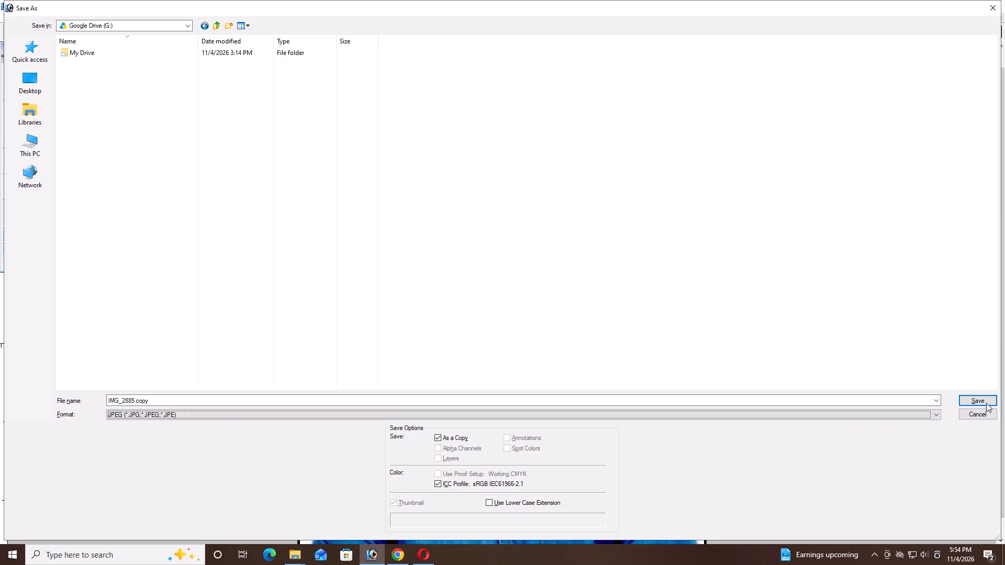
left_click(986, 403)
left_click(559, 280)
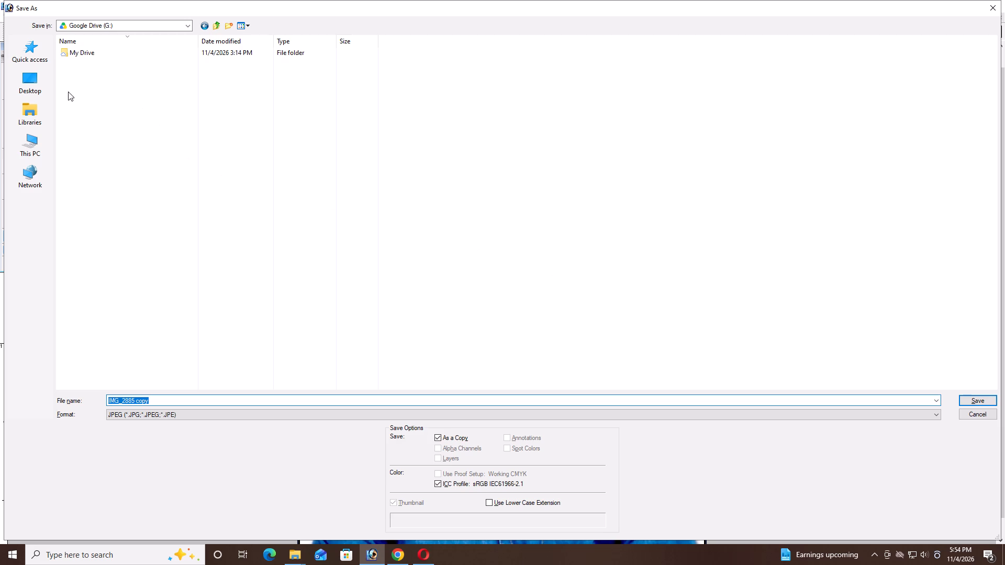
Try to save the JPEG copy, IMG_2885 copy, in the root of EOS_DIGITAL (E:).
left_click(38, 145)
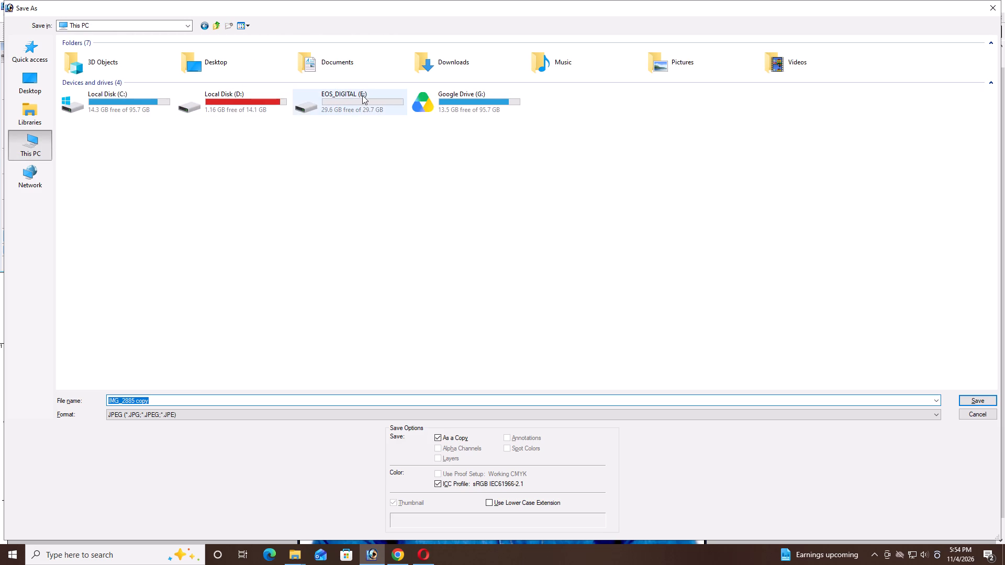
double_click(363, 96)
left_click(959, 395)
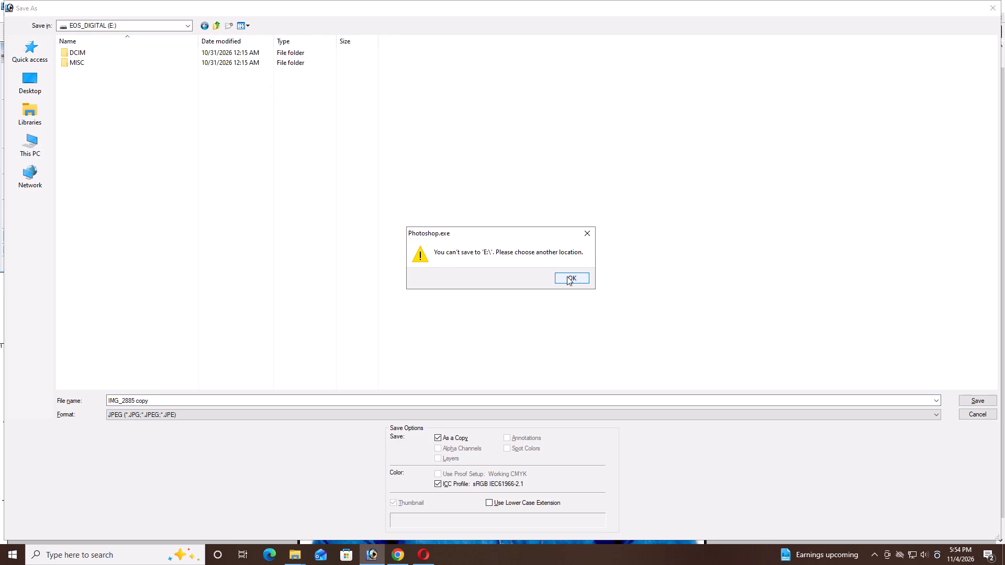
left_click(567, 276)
Change the copy's format to BMP, retry on EOS_DIGITAL (E:), and save IMG_2885 copy.BMP to Local Disk (C:) as Windows, 24 bit.
left_click(262, 417)
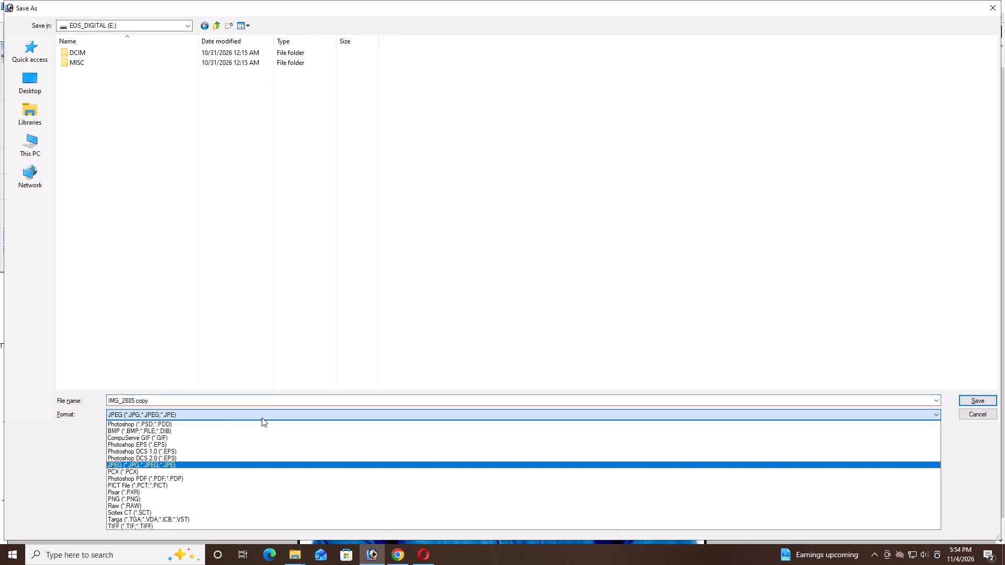
left_click(215, 432)
left_click(962, 400)
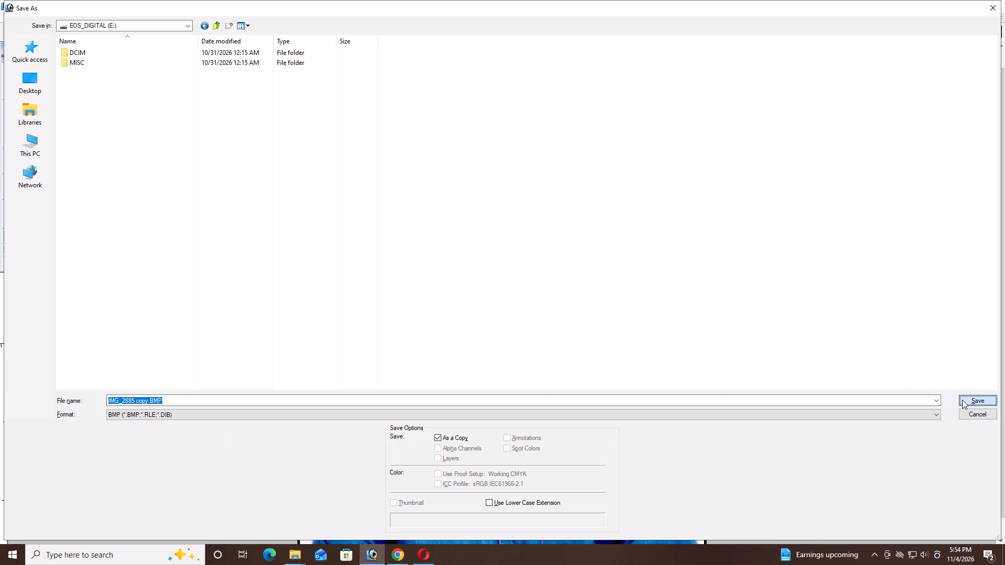
left_click(568, 277)
left_click(215, 28)
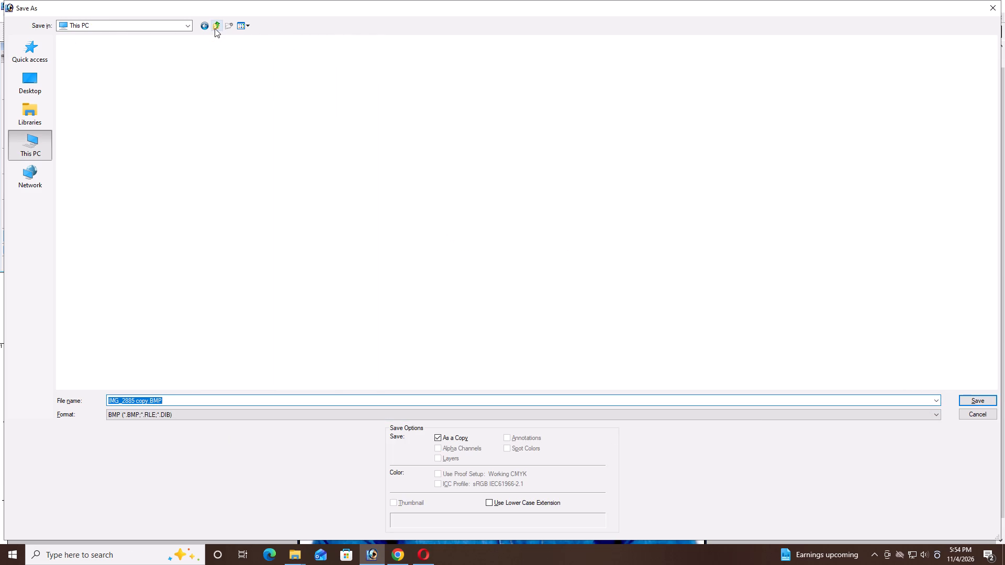
double_click(115, 98)
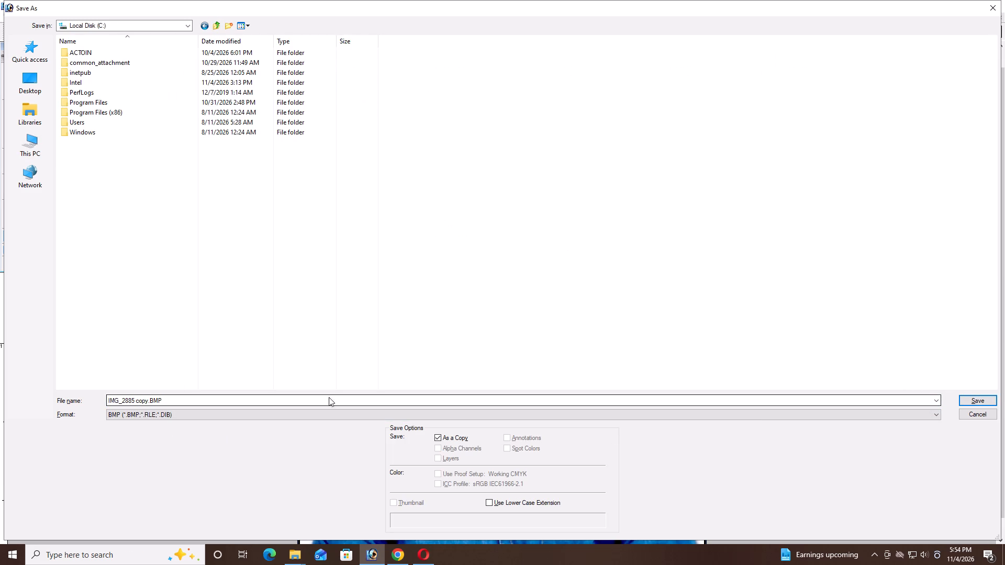
left_click(984, 403)
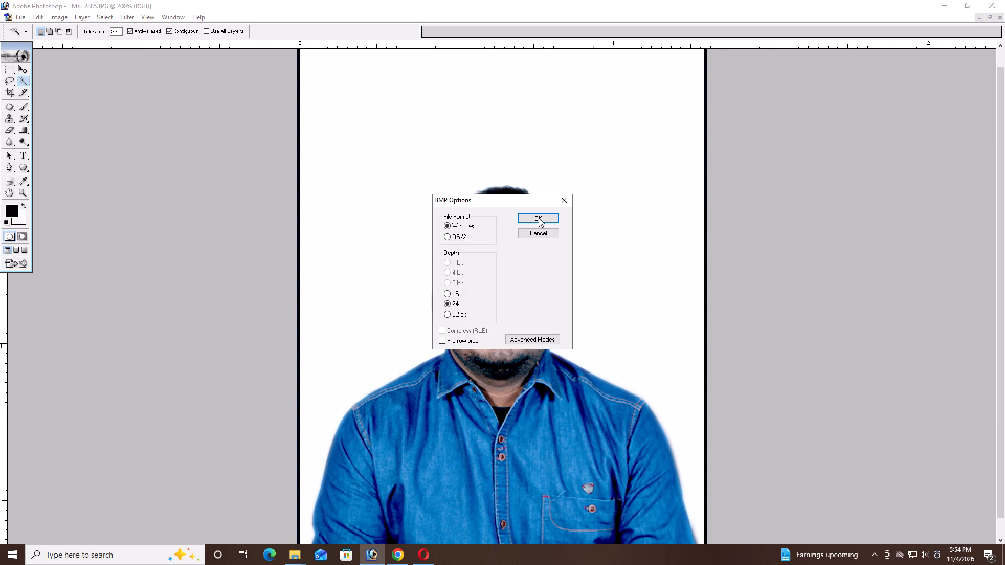
left_click(554, 221)
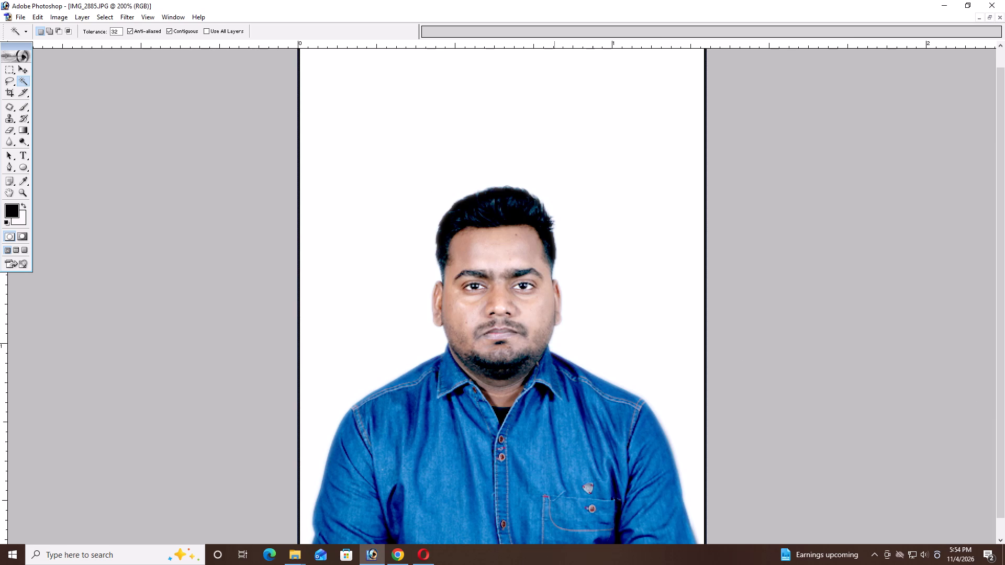
Bring up the Open dialog and cut the IMG_2885 copy BMP file from Local Disk (C:).
left_click(985, 19)
double_click(685, 183)
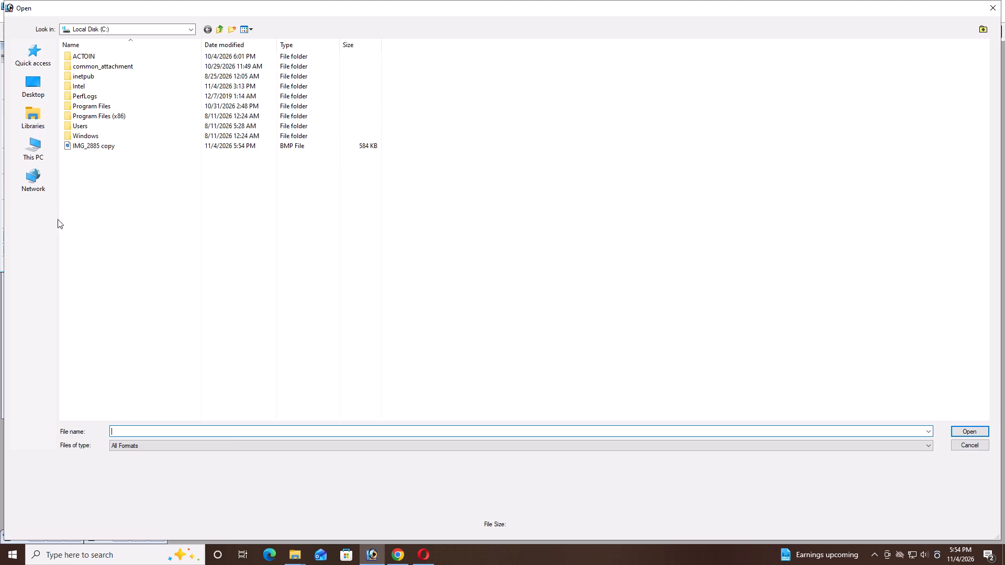
right_click(103, 150)
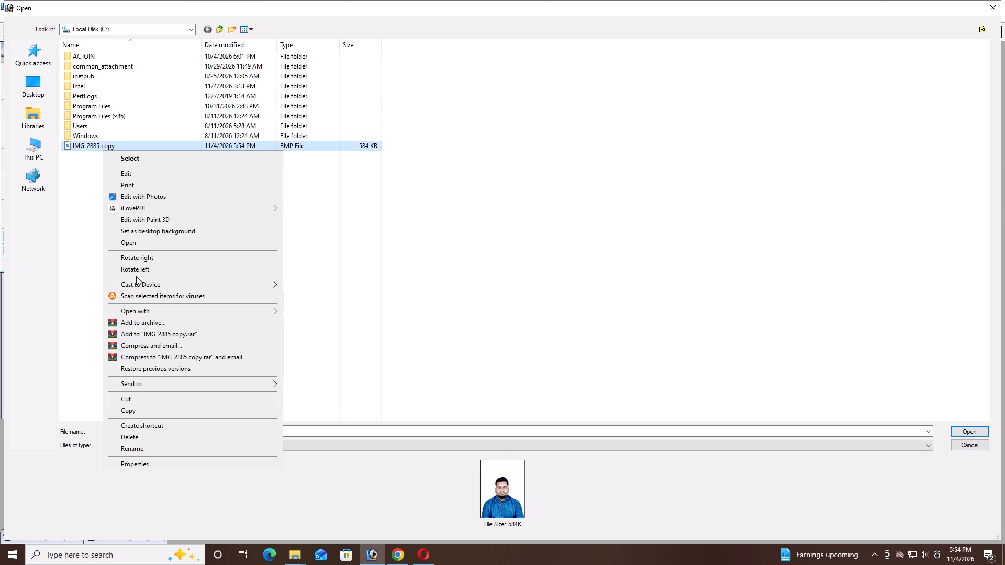
left_click(218, 403)
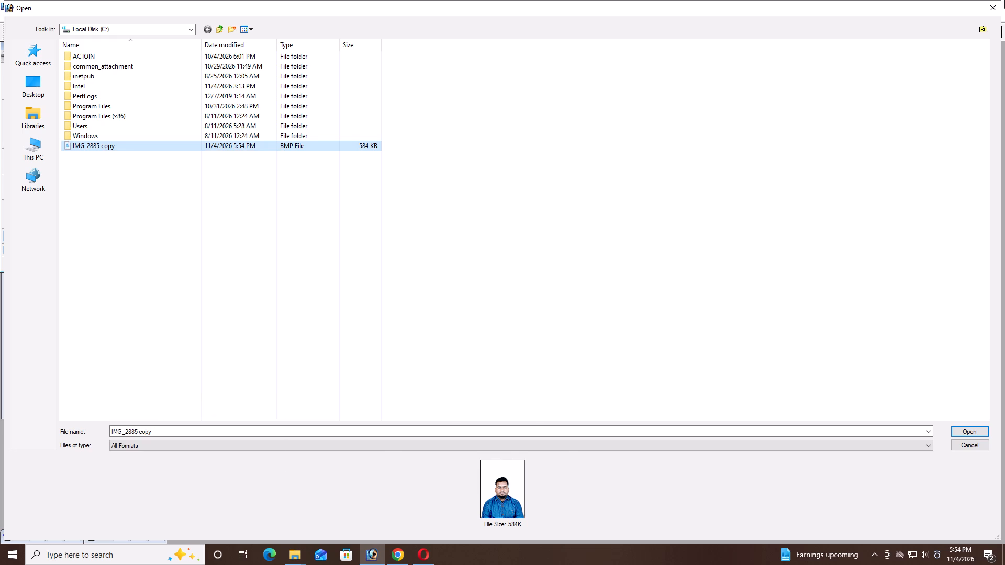
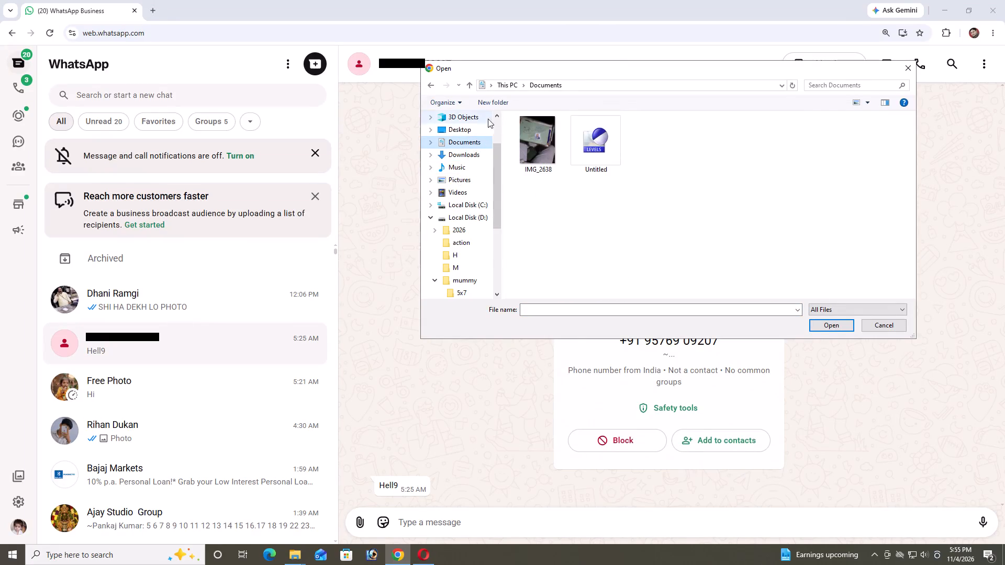
Look through Local Disk (C:) and its Windows folder for the saved photo copy to attach to the WhatsApp chat.
left_click(473, 93)
left_click(473, 87)
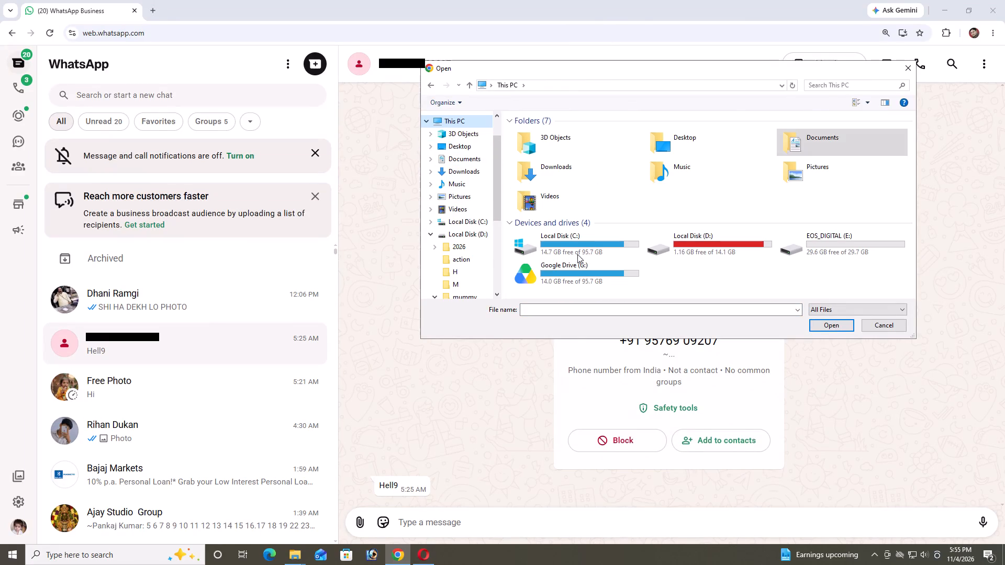
double_click(579, 247)
right_click(565, 240)
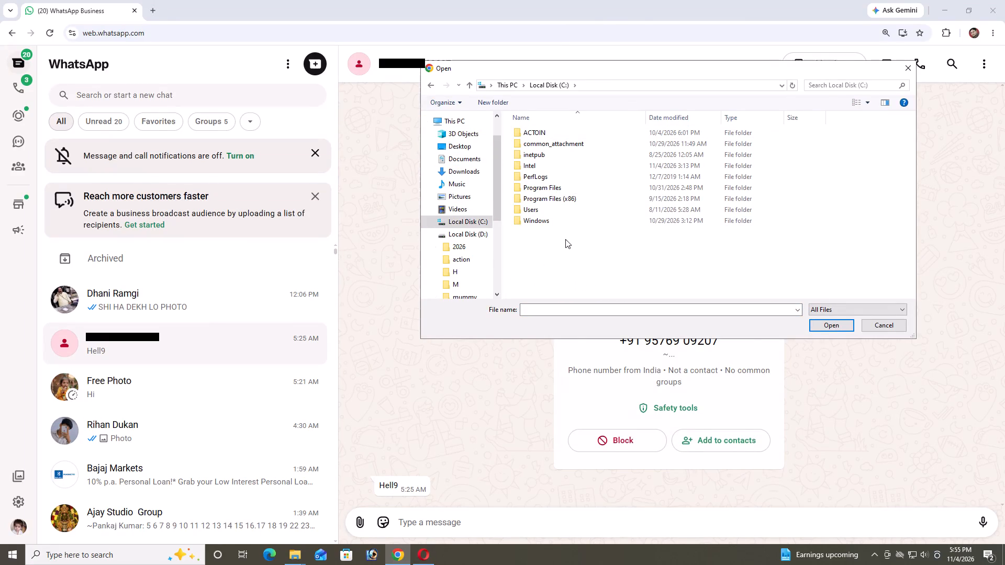
left_click(541, 271)
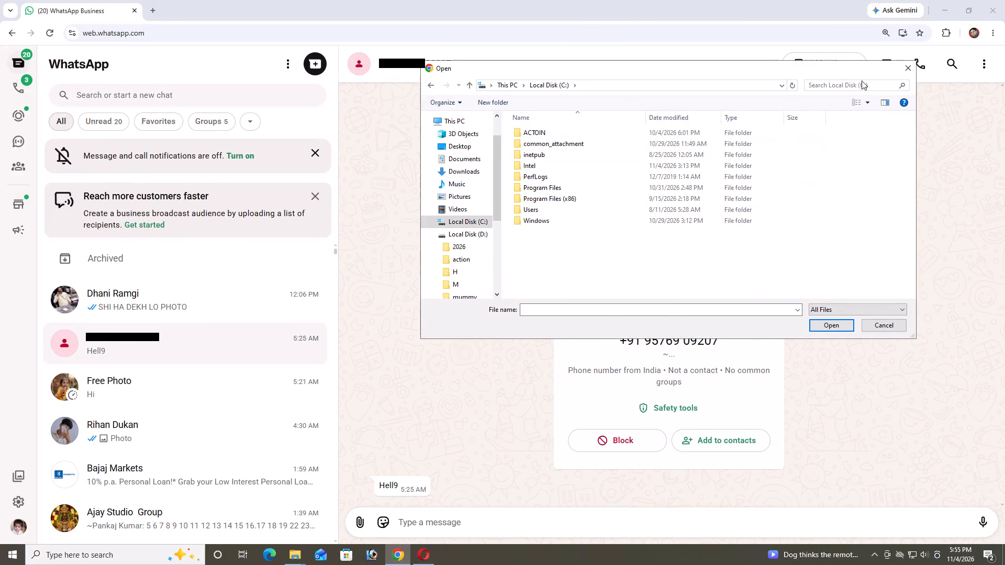
double_click(540, 218)
left_click(469, 91)
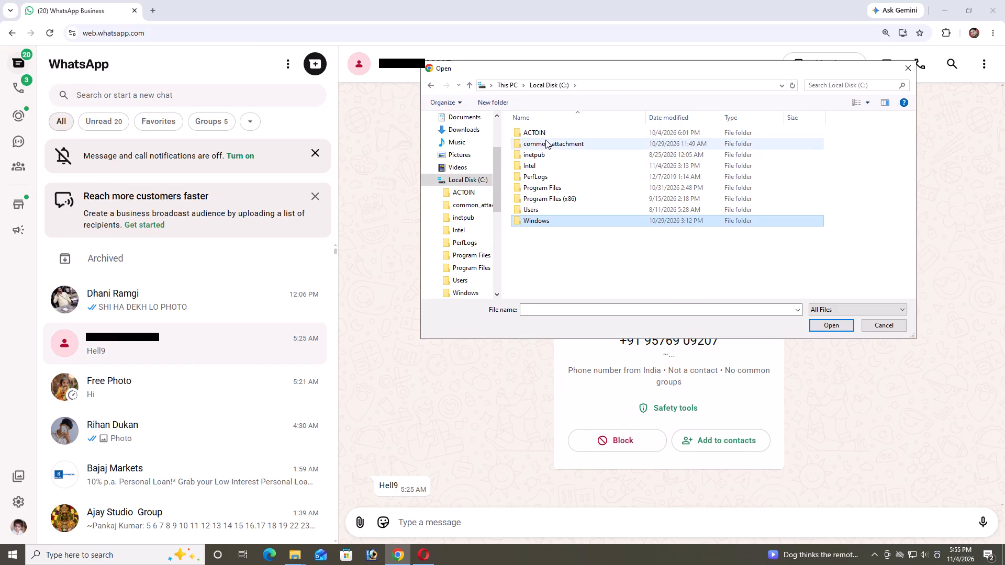
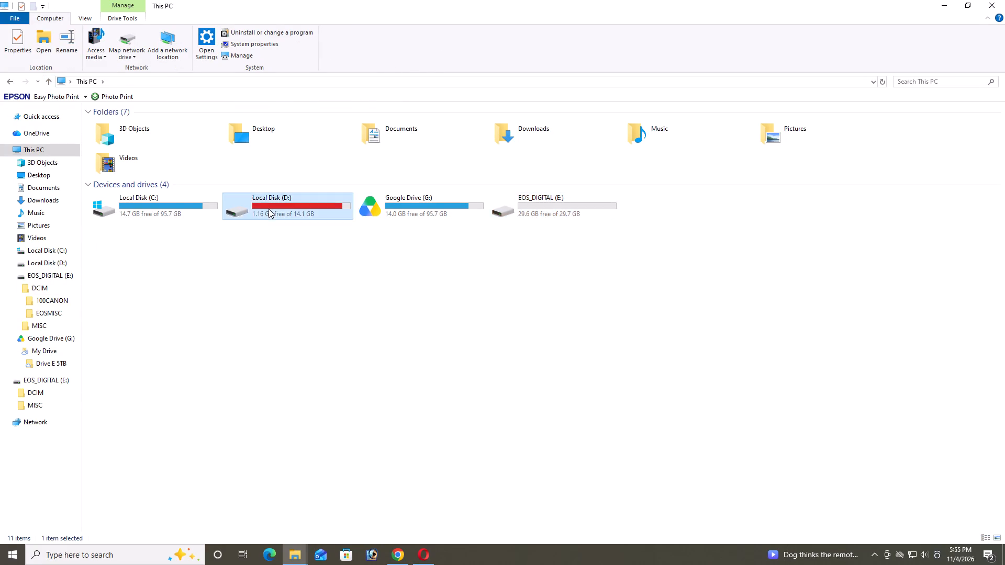
Check the root of Local Disk (C:) in File Explorer for the saved IMG_2885 copy.
left_click(48, 81)
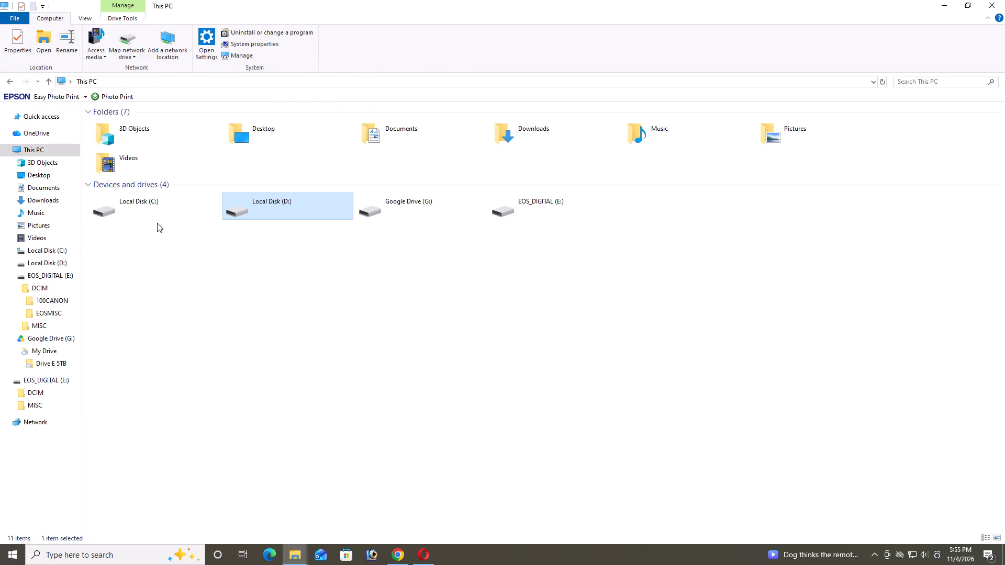
double_click(155, 218)
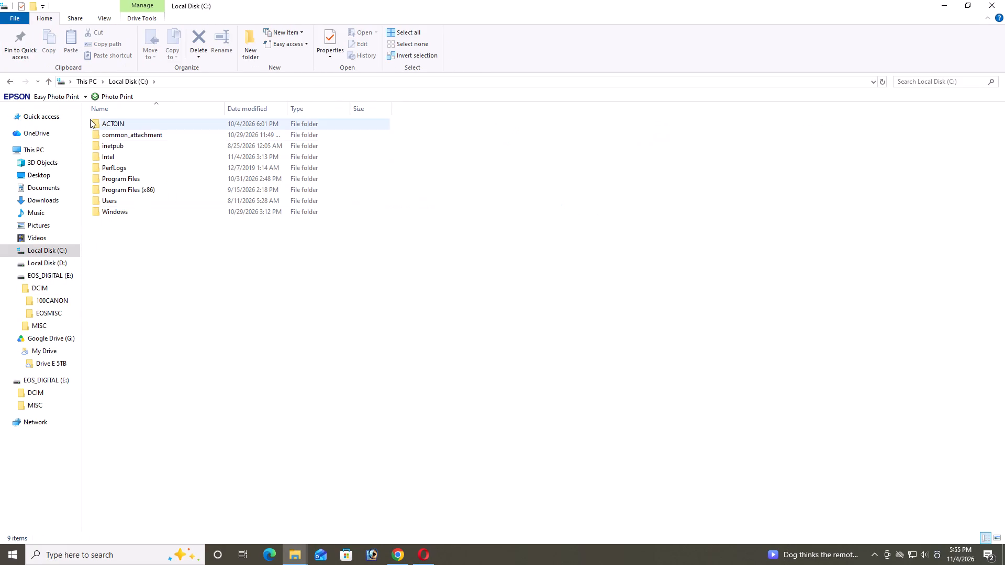
right_click(328, 346)
triple_click(365, 407)
left_click(365, 407)
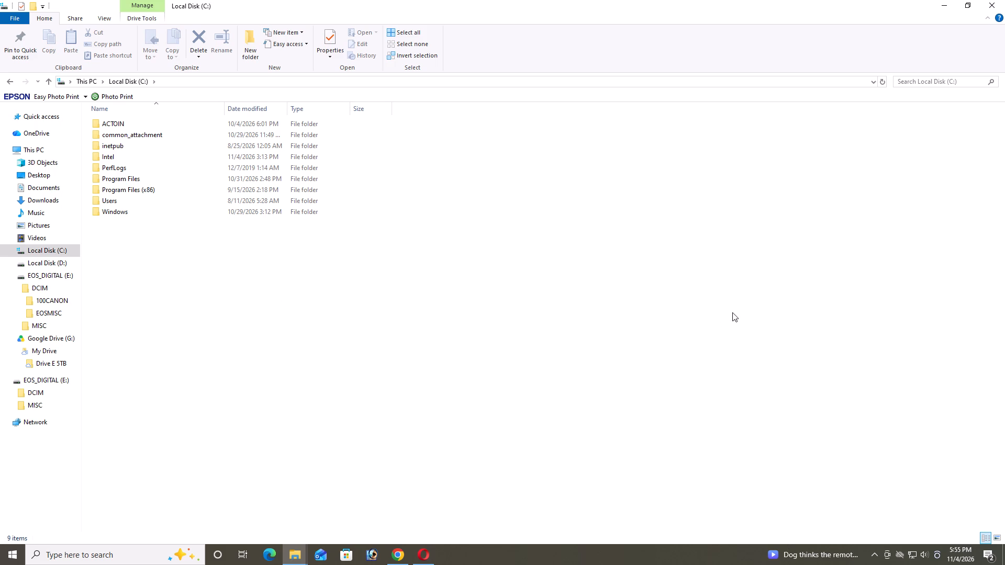
left_click(732, 312)
Launch Adobe Photoshop 7.0 again.
left_click(371, 550)
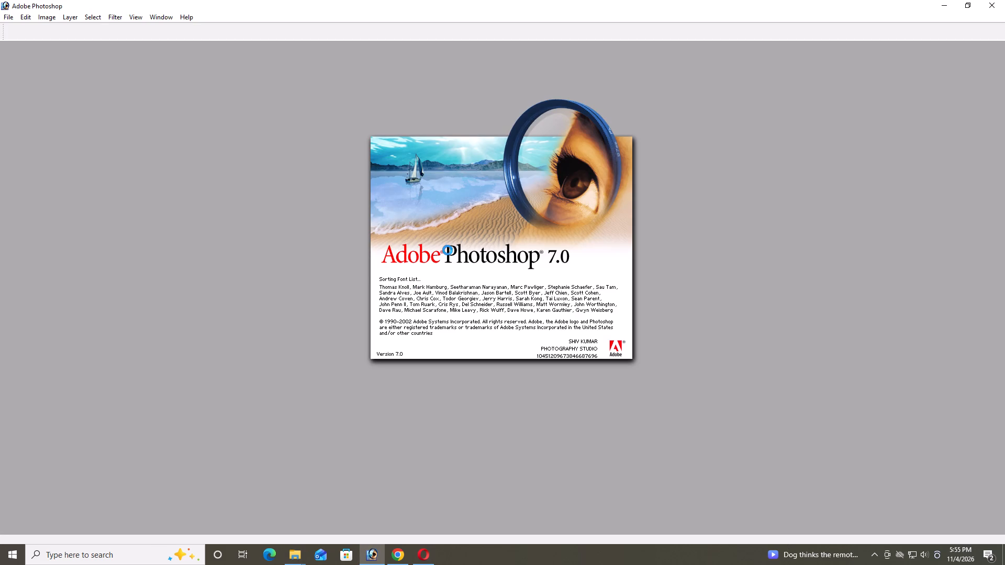
Bring up the Open dialog on Local Disk (C:) and copy the IMG_2885 copy BMP file to the clipboard.
double_click(542, 292)
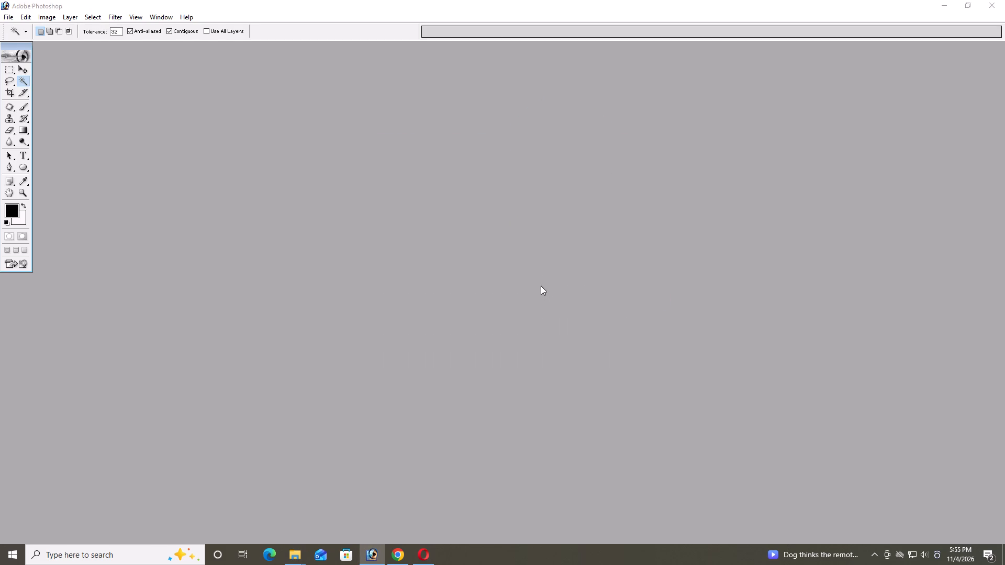
right_click(126, 149)
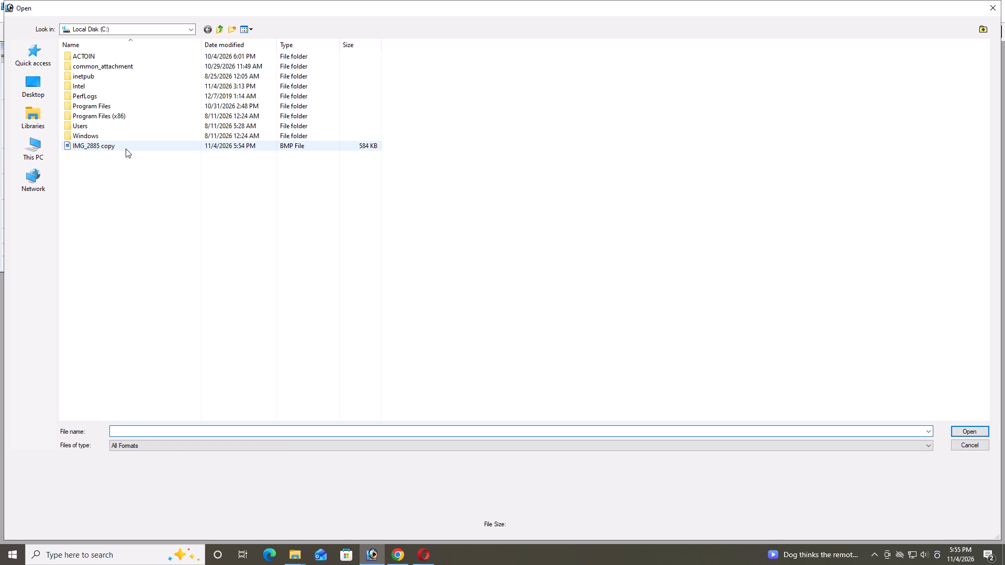
left_click(96, 146)
right_click(96, 146)
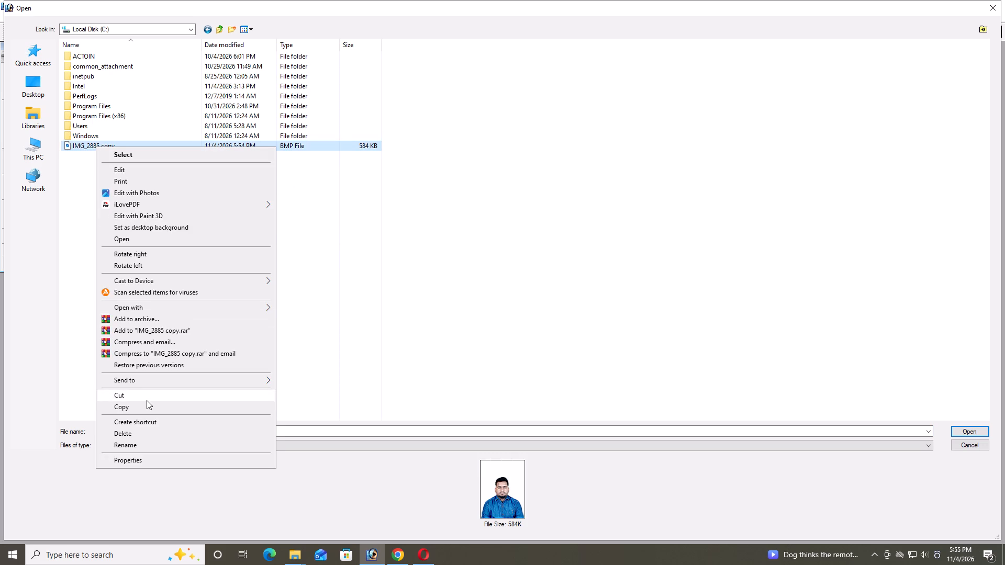
left_click(147, 400)
right_click(175, 213)
left_click(158, 207)
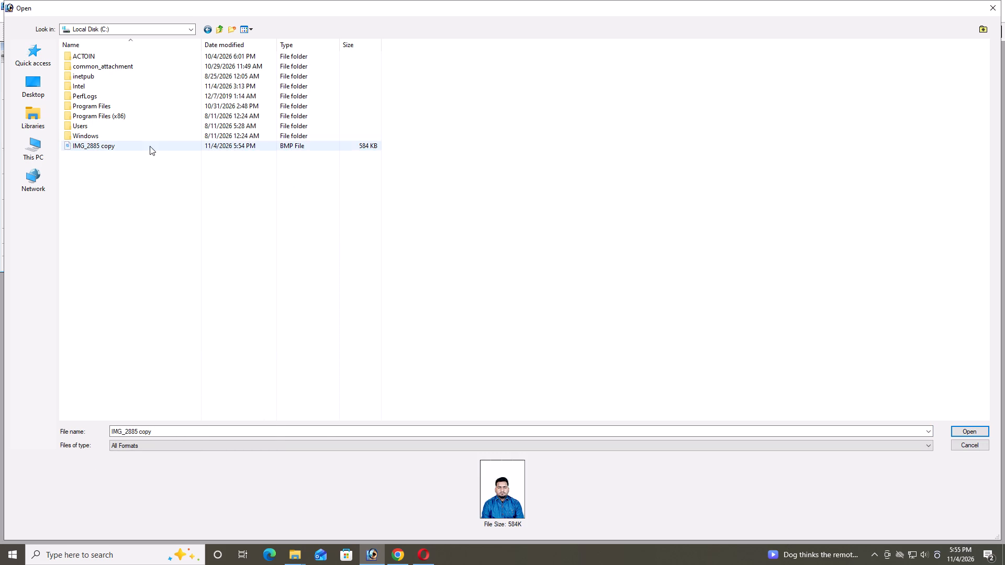
left_click(150, 146)
right_click(150, 146)
left_click(207, 409)
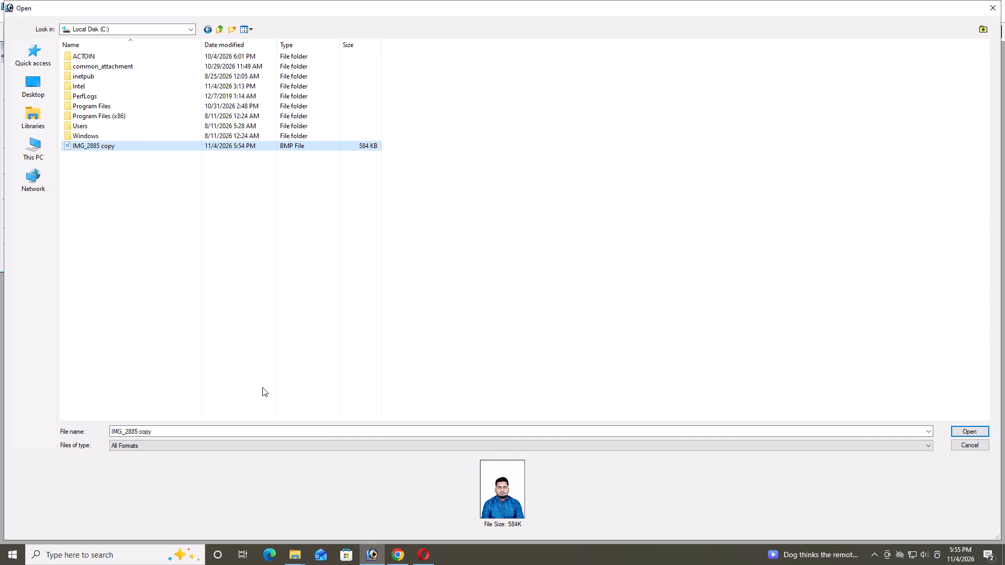
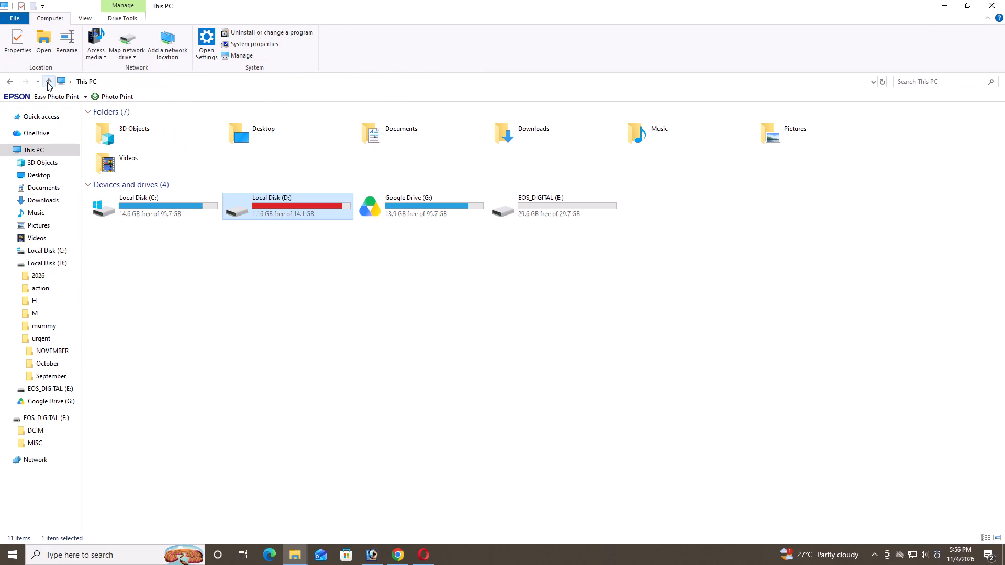
Browse to Local Disk (C:) in File Explorer and check its contents for the saved photo.
double_click(161, 217)
right_click(172, 270)
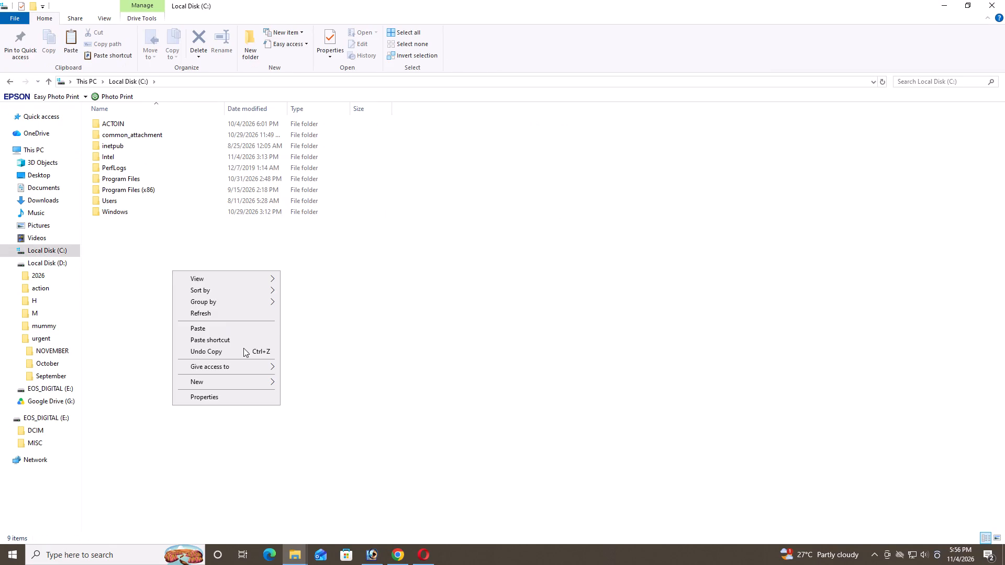
left_click(407, 354)
right_click(366, 316)
left_click(317, 306)
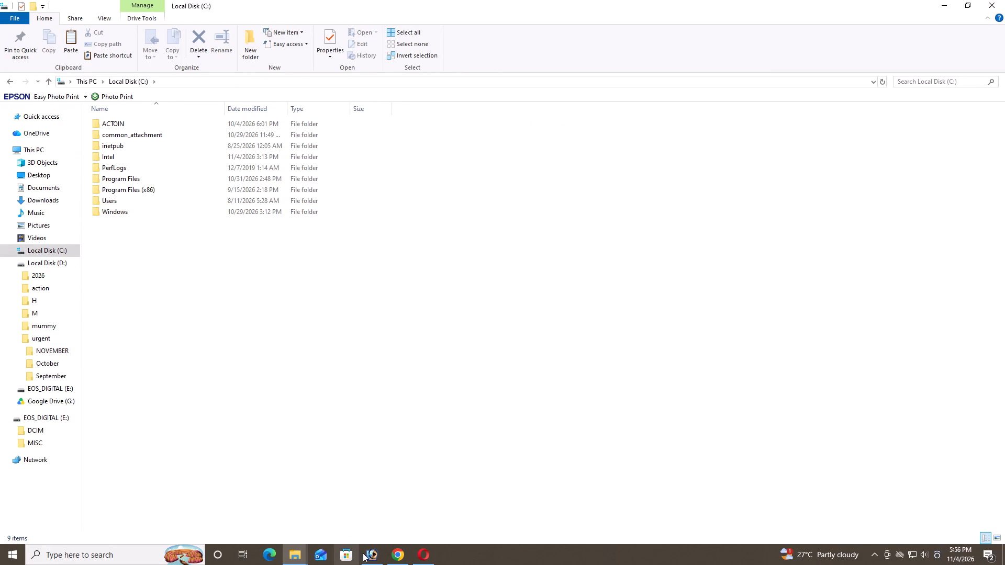
Switch to Photoshop and open the IMG_2885 copy BMP file from Local Disk (C:).
left_click(368, 554)
left_click(241, 219)
right_click(186, 148)
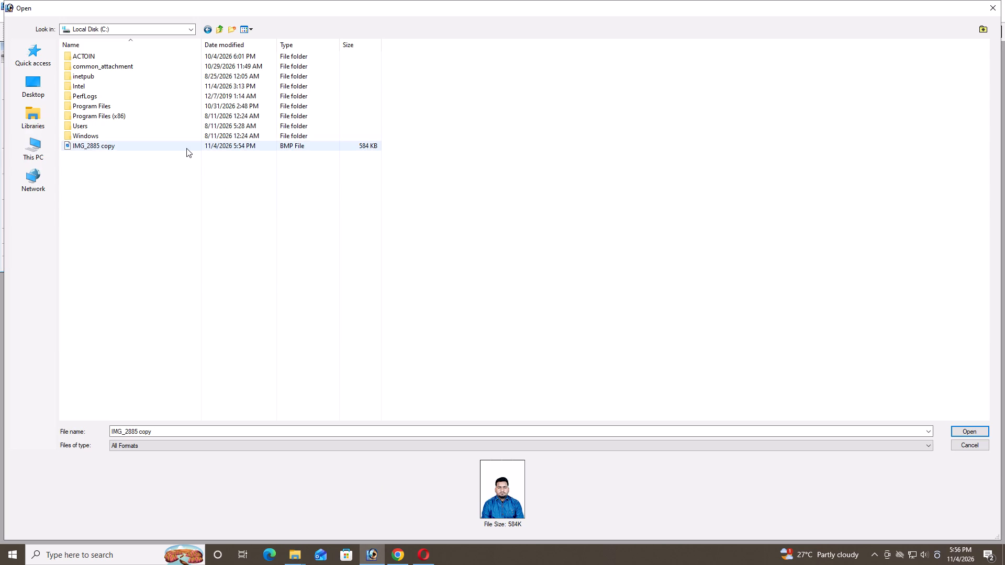
left_click(156, 146)
left_click(156, 146)
right_click(156, 146)
left_click(370, 215)
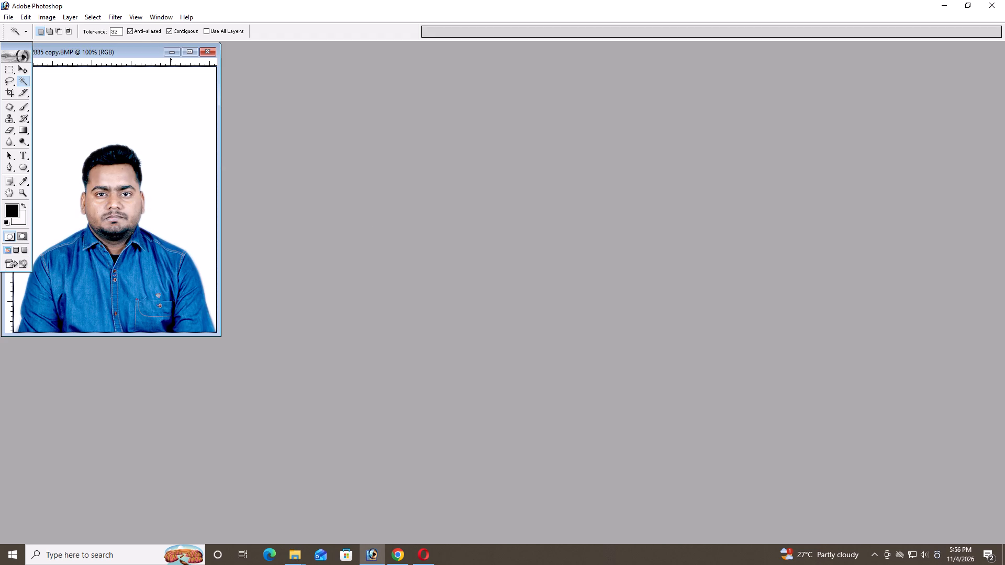
Bring up the Open dialog again and select the IMG_2885 copy BMP file on Local Disk (C:) for file actions.
right_click(363, 157)
triple_click(363, 159)
left_click(169, 148)
right_click(169, 148)
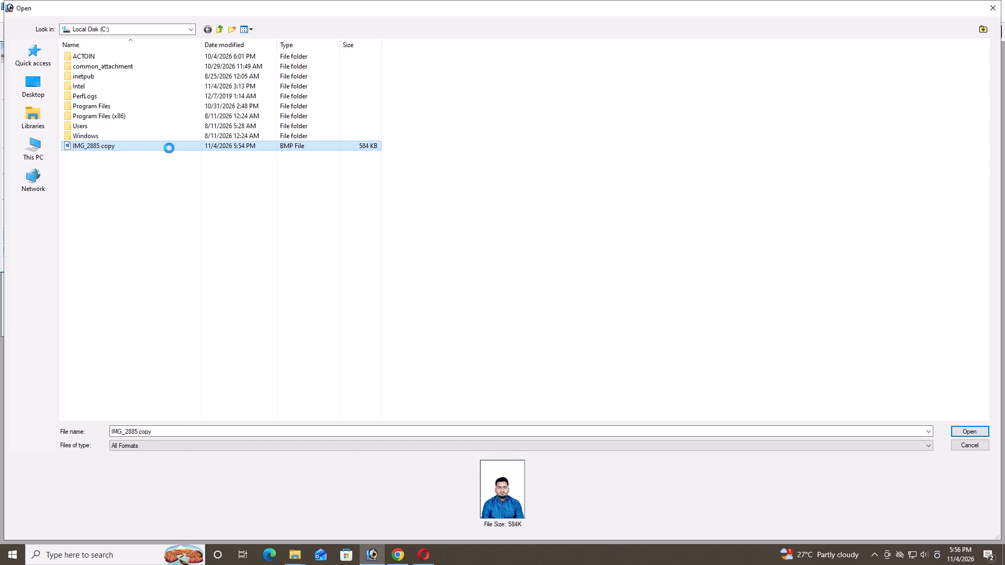
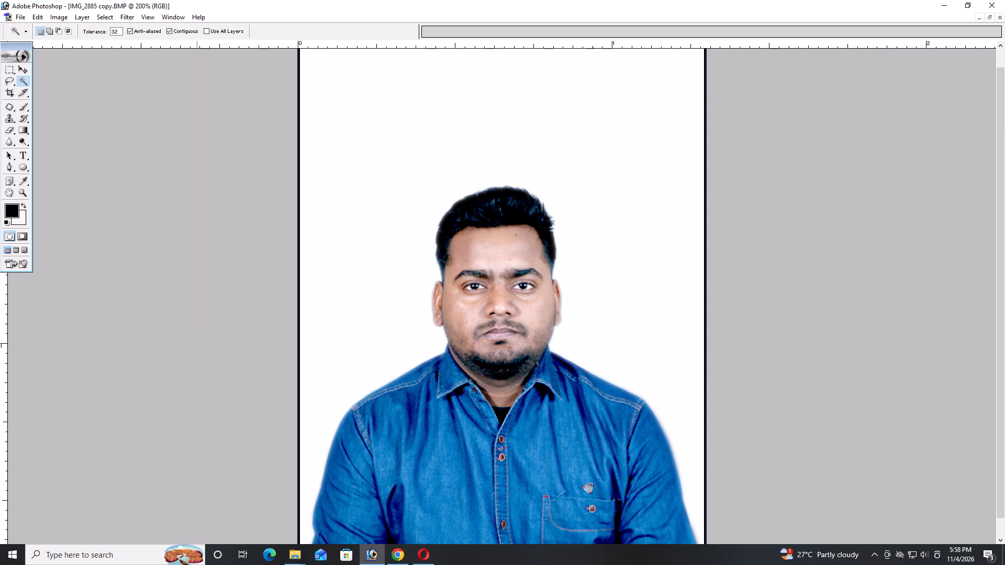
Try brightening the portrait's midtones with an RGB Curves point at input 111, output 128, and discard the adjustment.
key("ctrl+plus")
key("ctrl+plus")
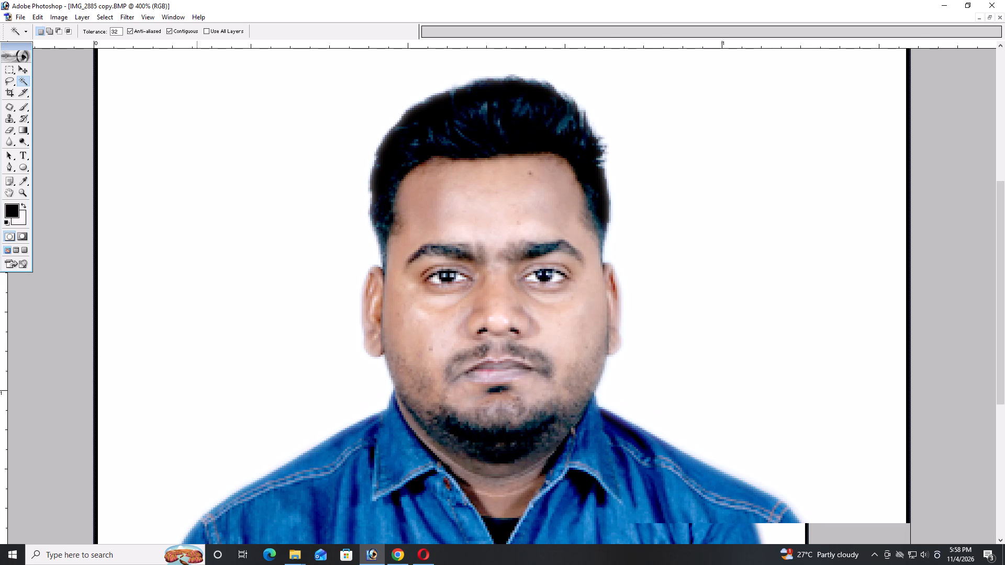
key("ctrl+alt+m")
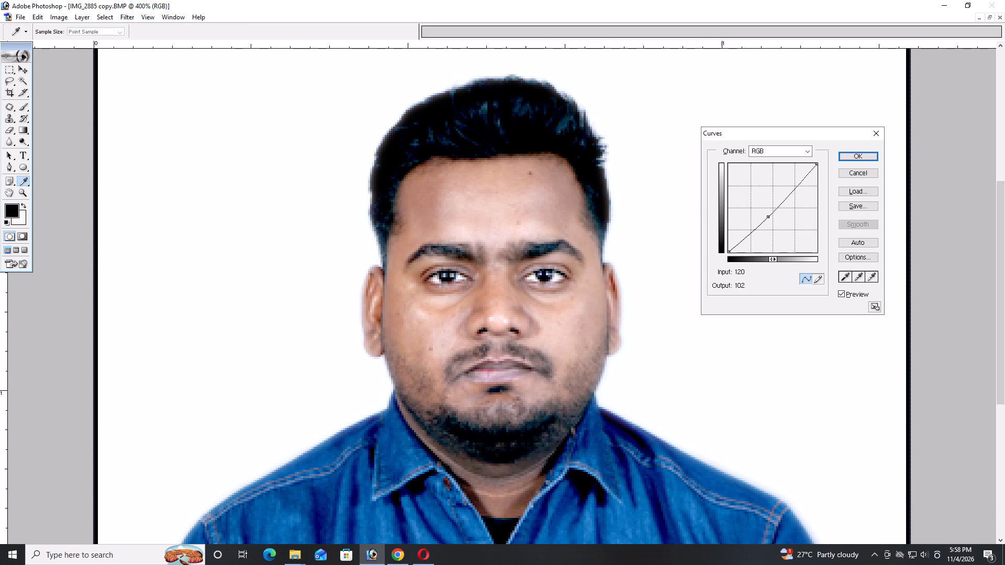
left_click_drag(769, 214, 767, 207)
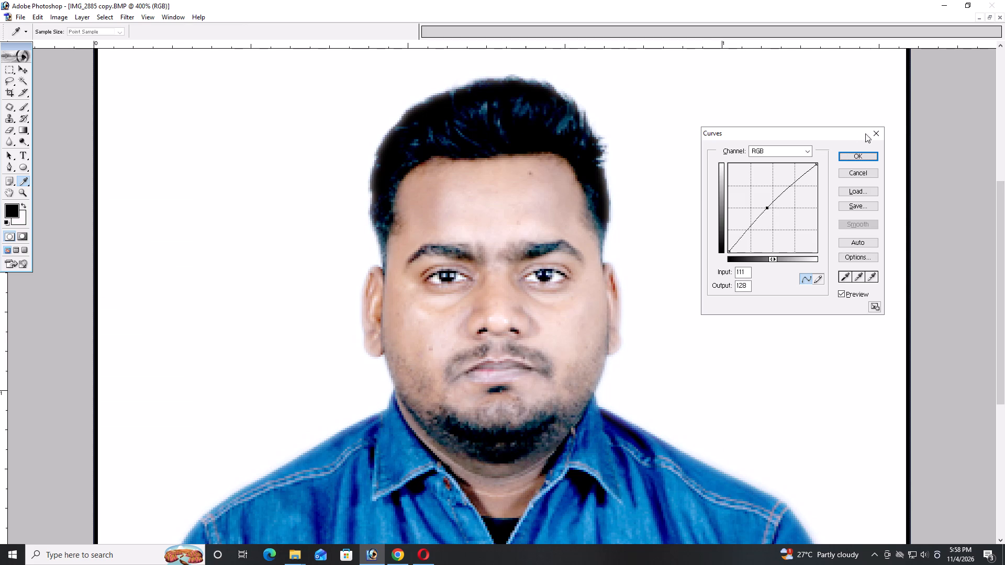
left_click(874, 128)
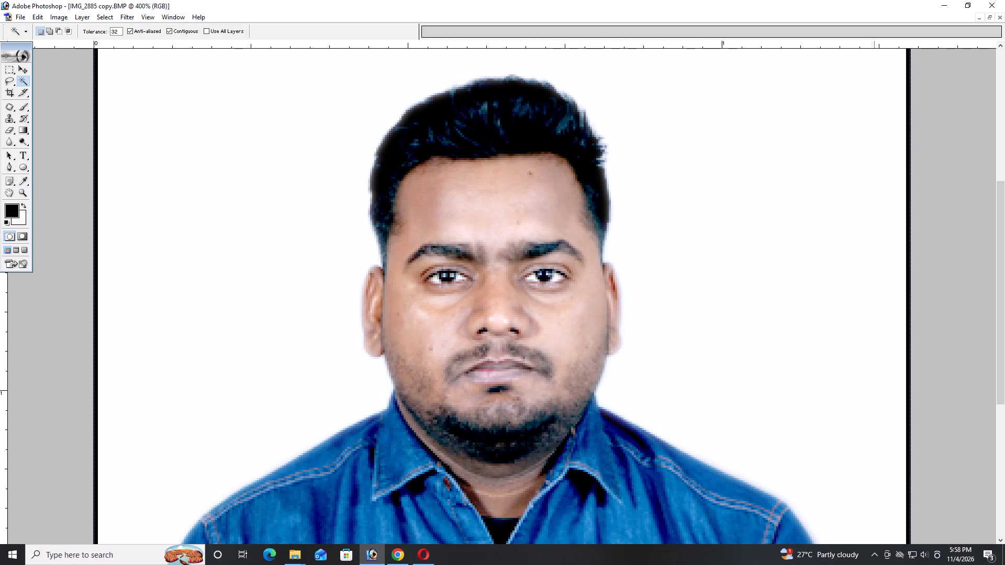
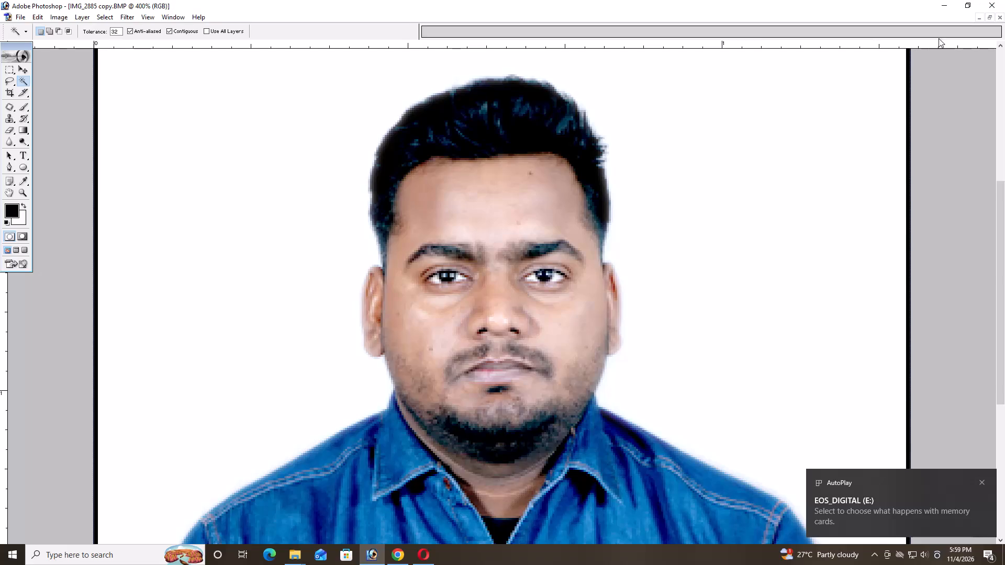
Open the photo IMG_2889 from the 100CANON folder inside DCIM on the EOS_DIGITAL (E:) card and maximize it.
left_click(979, 17)
double_click(378, 193)
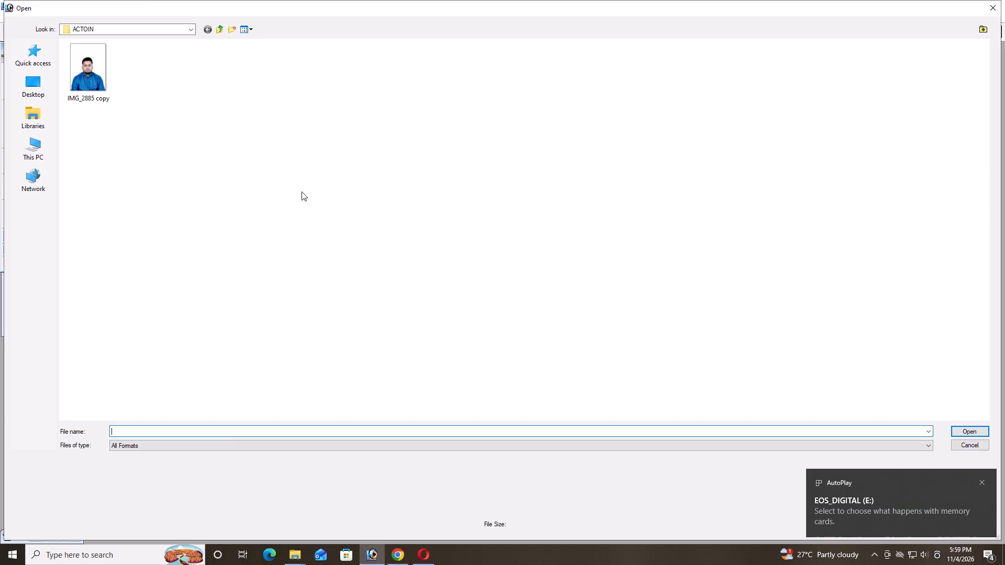
left_click(38, 152)
left_click(471, 112)
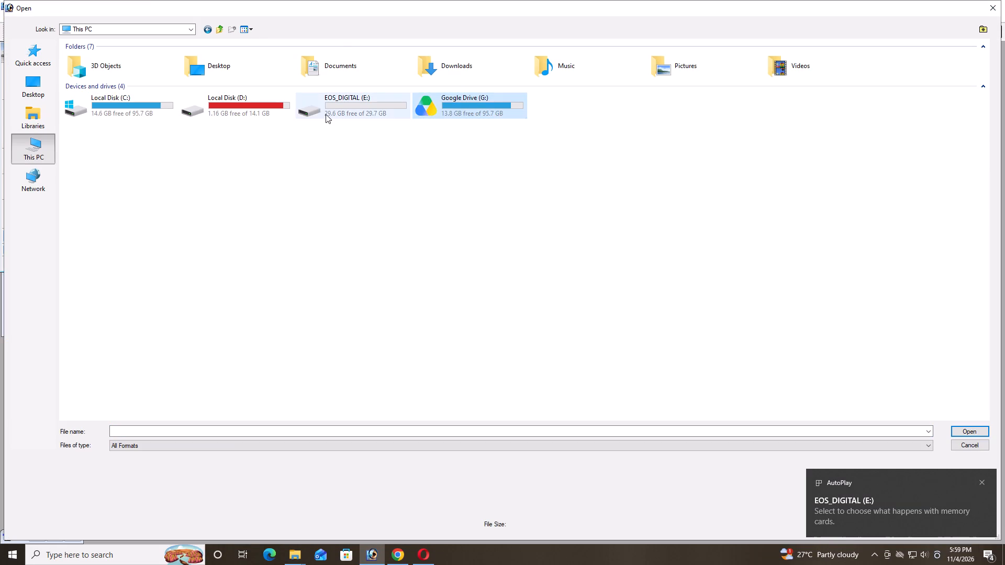
double_click(326, 114)
left_click(144, 67)
left_click(145, 61)
double_click(150, 55)
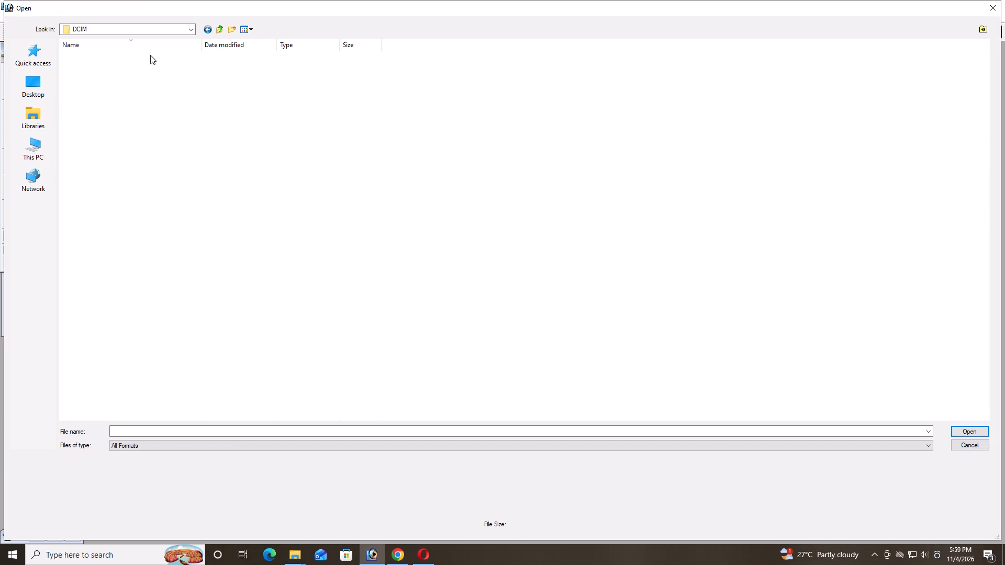
double_click(142, 64)
double_click(603, 133)
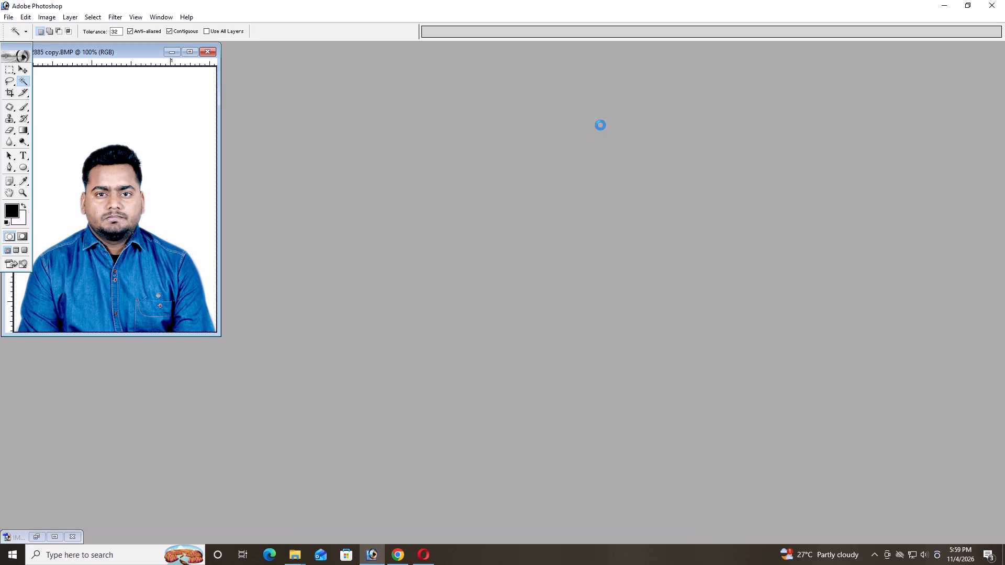
left_click(452, 63)
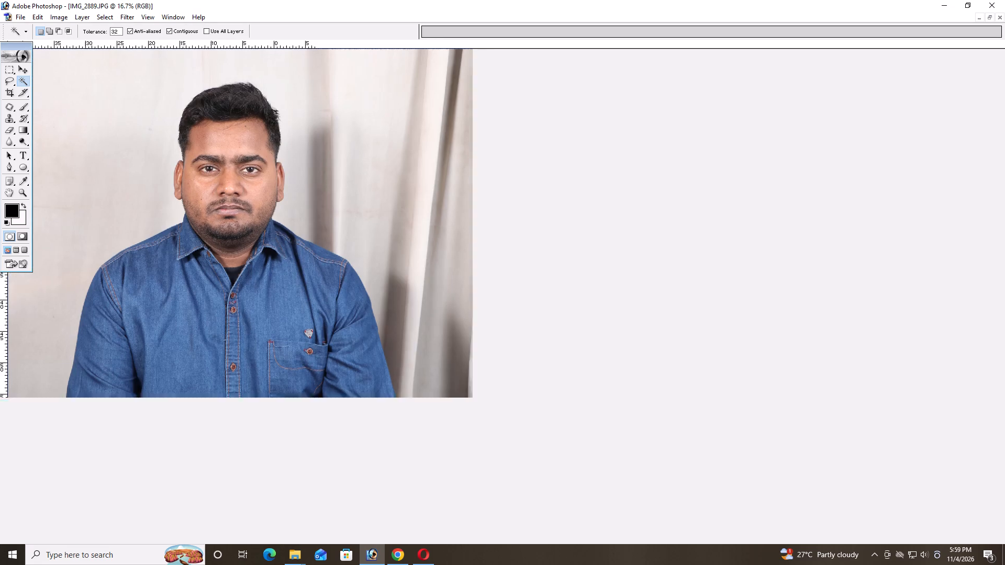
Crop the photo to 1.3 x 1.7 in at 300 pixels/inch around the man, extending the frame above his head.
left_click(9, 91)
left_click_drag(321, 108, 1004, 564)
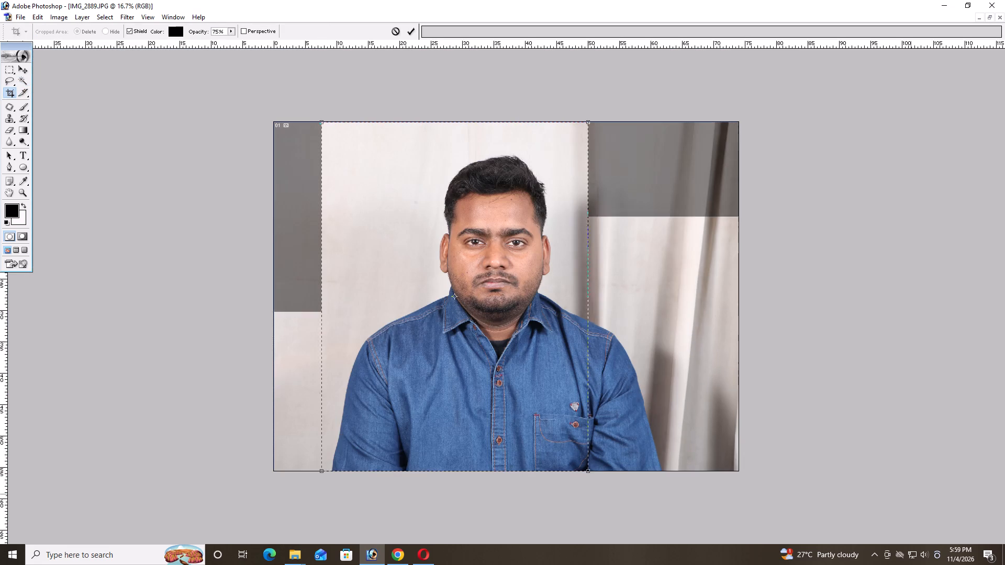
left_click_drag(591, 472, 680, 530)
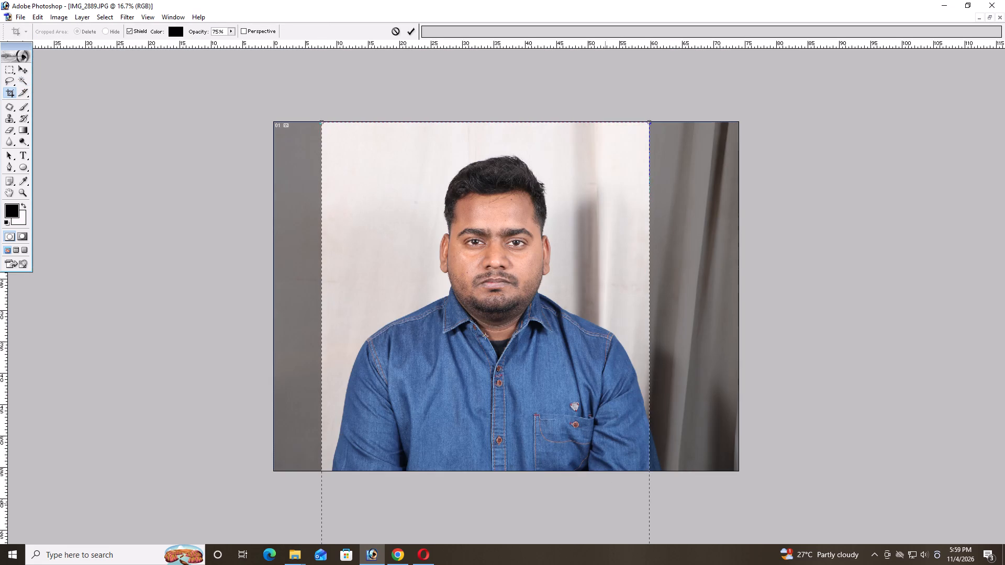
left_click_drag(586, 495, 593, 415)
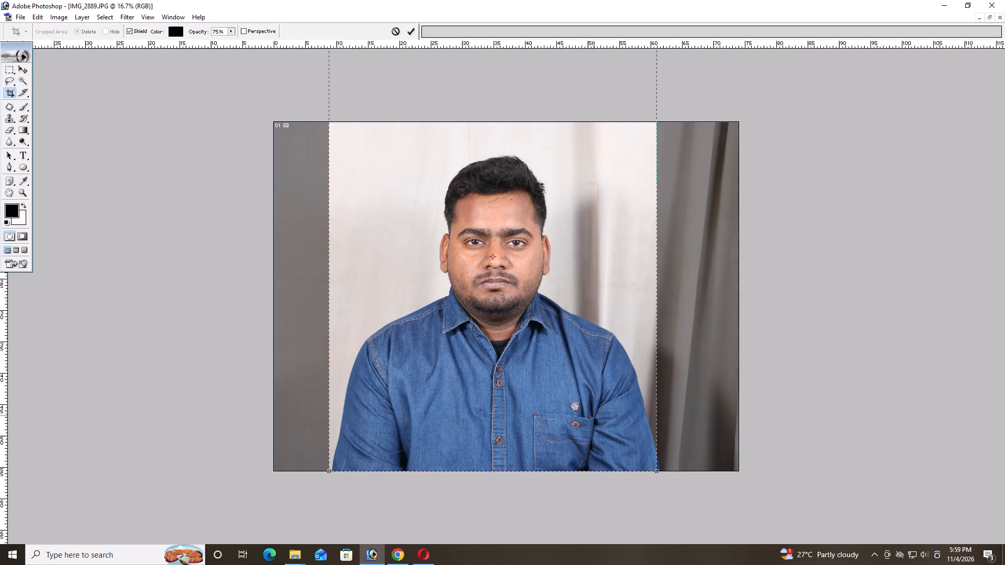
key("Return")
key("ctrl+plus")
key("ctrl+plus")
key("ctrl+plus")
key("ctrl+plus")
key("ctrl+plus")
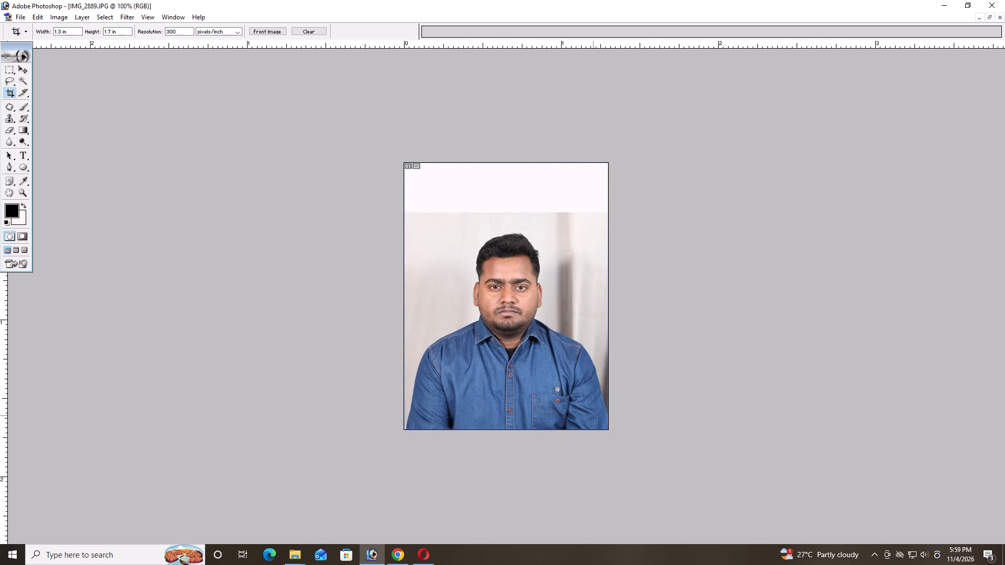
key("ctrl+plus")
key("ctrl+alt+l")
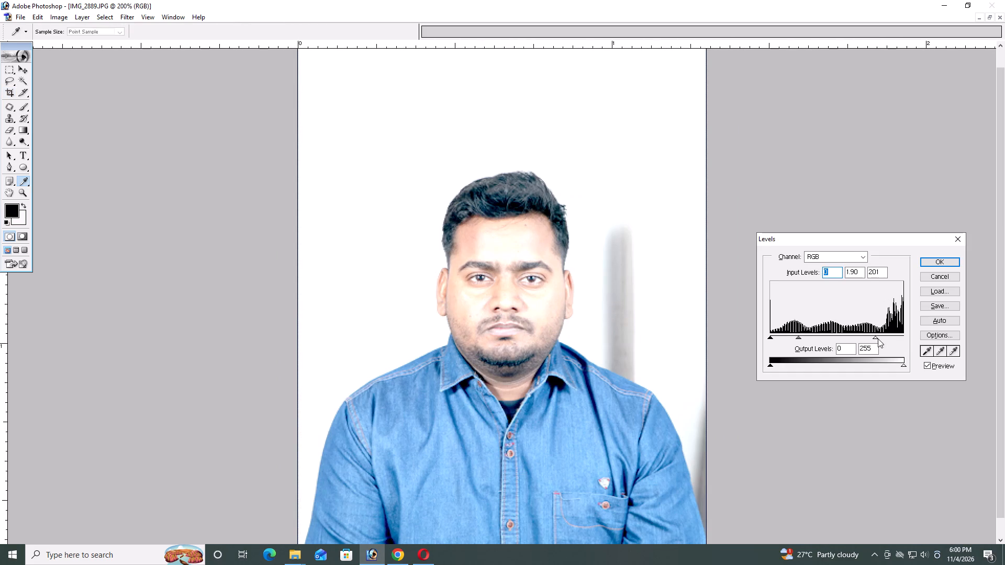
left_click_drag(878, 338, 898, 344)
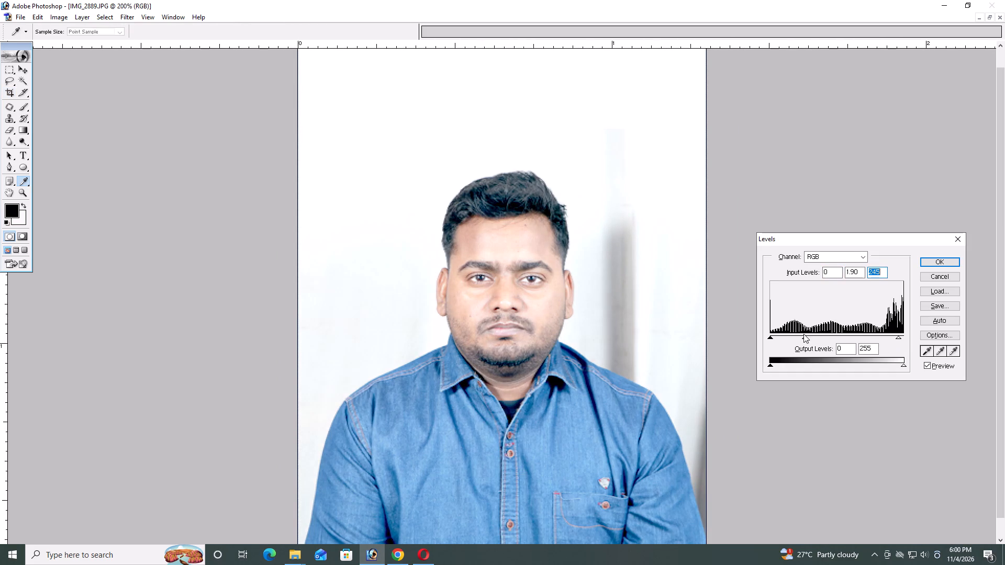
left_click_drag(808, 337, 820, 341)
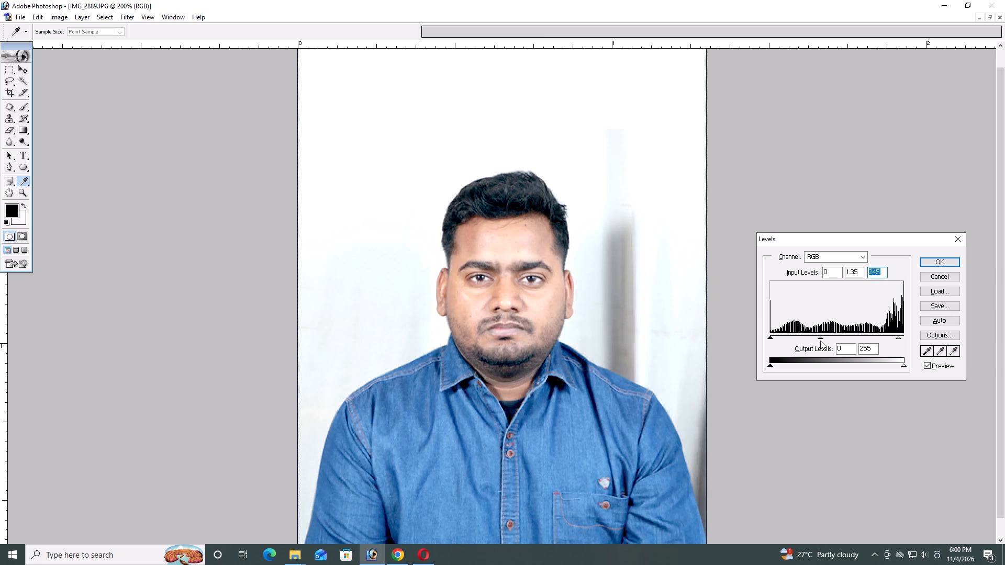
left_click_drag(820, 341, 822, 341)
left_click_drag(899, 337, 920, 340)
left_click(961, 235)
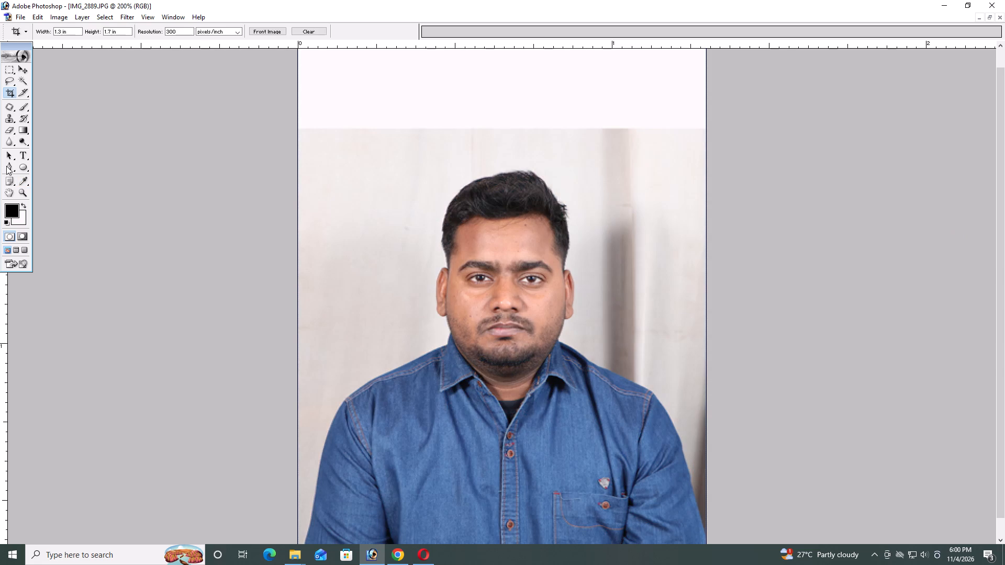
Select the whole backdrop around the man with the Magic Wand, including the curtain shadows beside him and the blank strip above.
left_click(25, 76)
left_click_drag(319, 263, 334, 300, "shift")
double_click(343, 312, "shift")
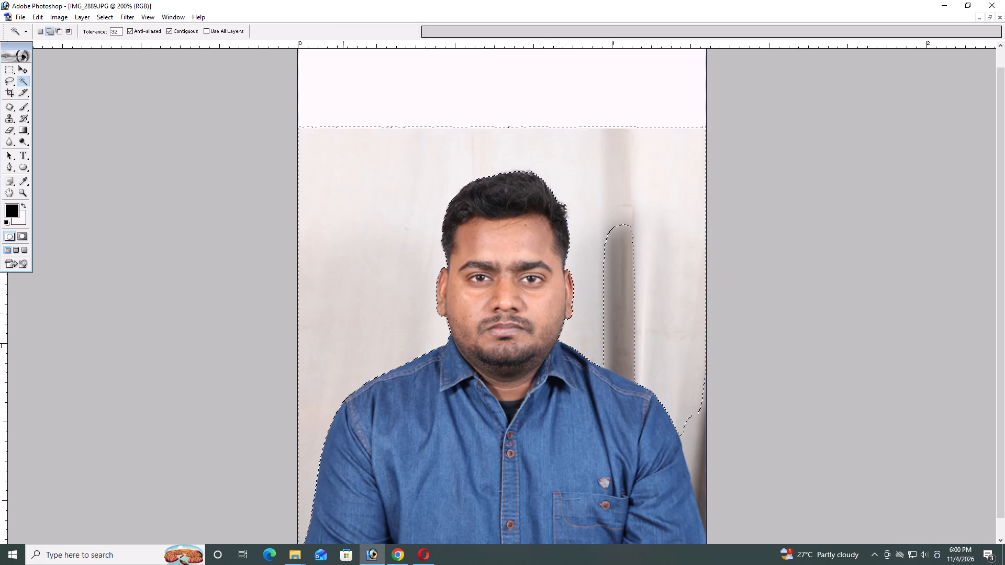
left_click_drag(639, 242, 634, 263, "shift")
left_click_drag(627, 276, 623, 287, "shift")
left_click_drag(621, 297, 621, 302, "shift")
left_click_drag(621, 305, 651, 335, "shift")
left_click(653, 337, "shift")
left_click_drag(683, 373, 687, 390, "shift")
left_click_drag(687, 409, 689, 419, "shift")
left_click_drag(691, 427, 696, 444, "shift")
left_click_drag(698, 451, 700, 456, "shift")
left_click(700, 459, "shift")
left_click_drag(701, 466, 701, 473, "shift")
double_click(701, 481, "shift")
double_click(573, 111, "shift")
left_click_drag(573, 111, 561, 114, "shift")
triple_click(545, 114, "shift")
Feather the backdrop selection, fill it with the white background colour, and deselect.
key("ctrl+alt+d")
key("ctrl+Return")
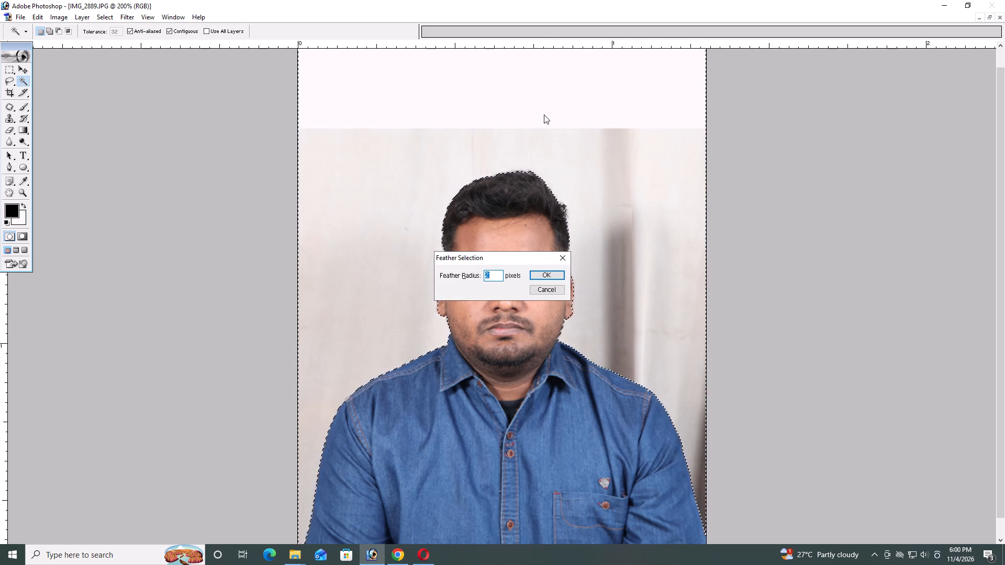
key("ctrl+Delete")
key("ctrl+d")
key("ctrl+minus")
key("ctrl+plus")
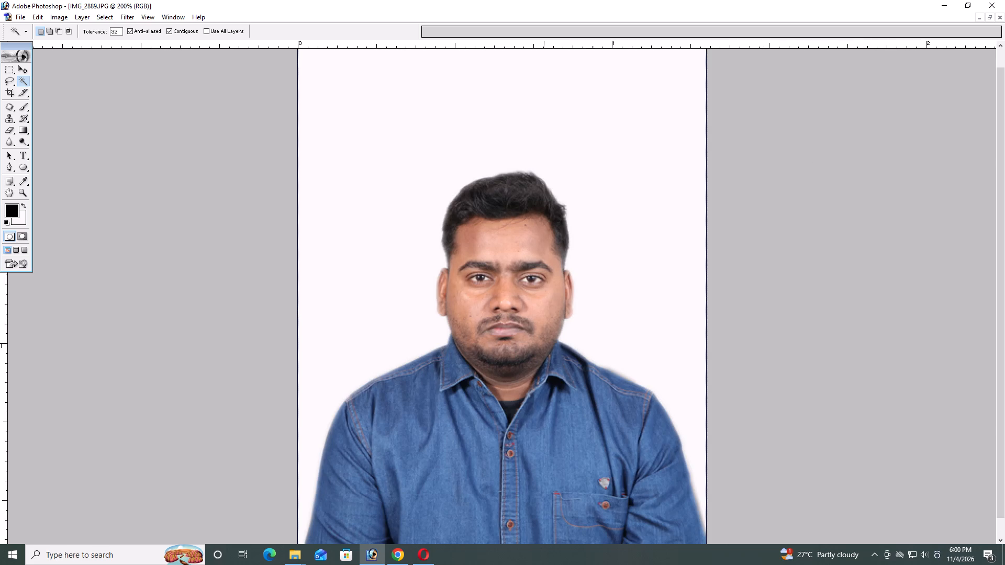
Select the entire canvas, stroke its edge with a thin black border, and deselect.
key("ctrl+shift+a")
key("ctrl+shift+e")
key("alt+e")
key("alt+s")
key("ctrl+Return")
key("ctrl+d")
Brighten the portrait with RGB Levels, setting the midtone input to 1.22 and the white input to 255.
key("ctrl+alt+l")
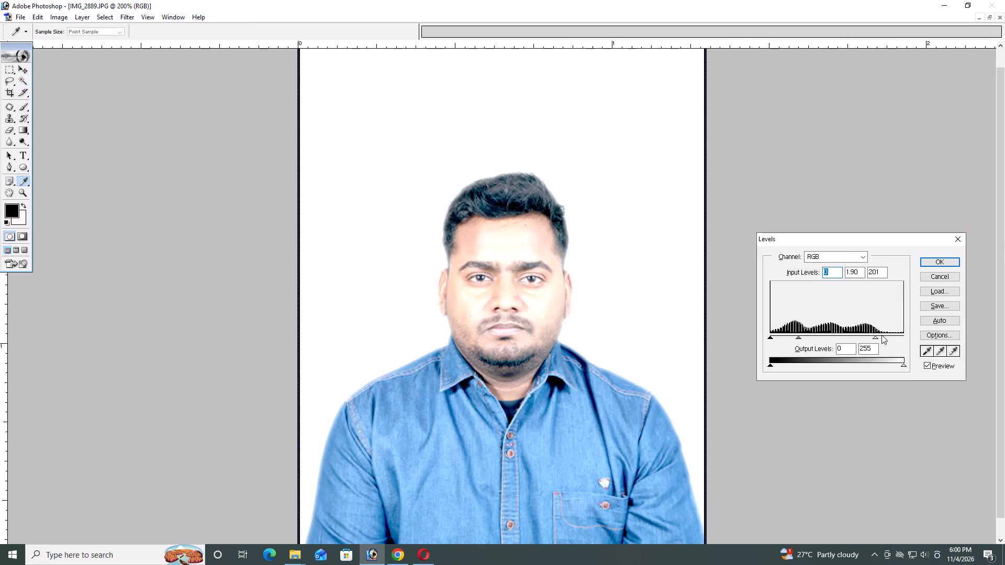
left_click_drag(876, 338, 901, 341)
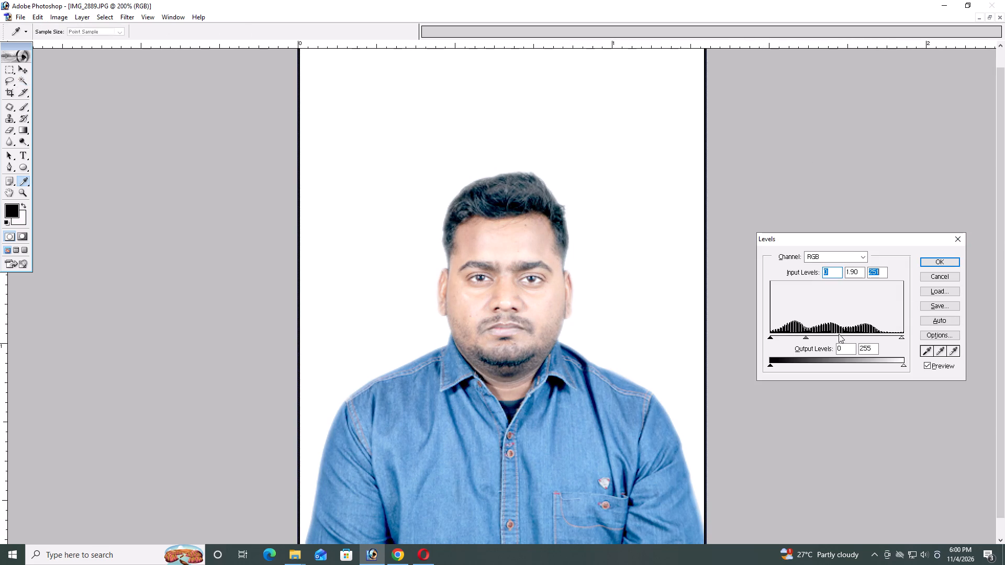
left_click(812, 339)
left_click_drag(813, 338, 825, 339)
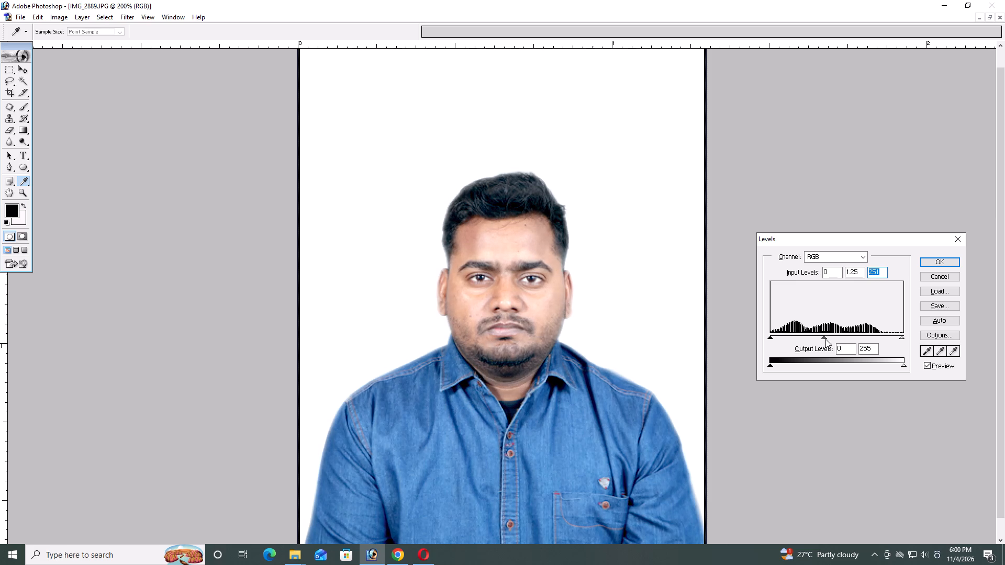
left_click_drag(825, 339, 827, 339)
left_click_drag(900, 337, 928, 340)
left_click(946, 263)
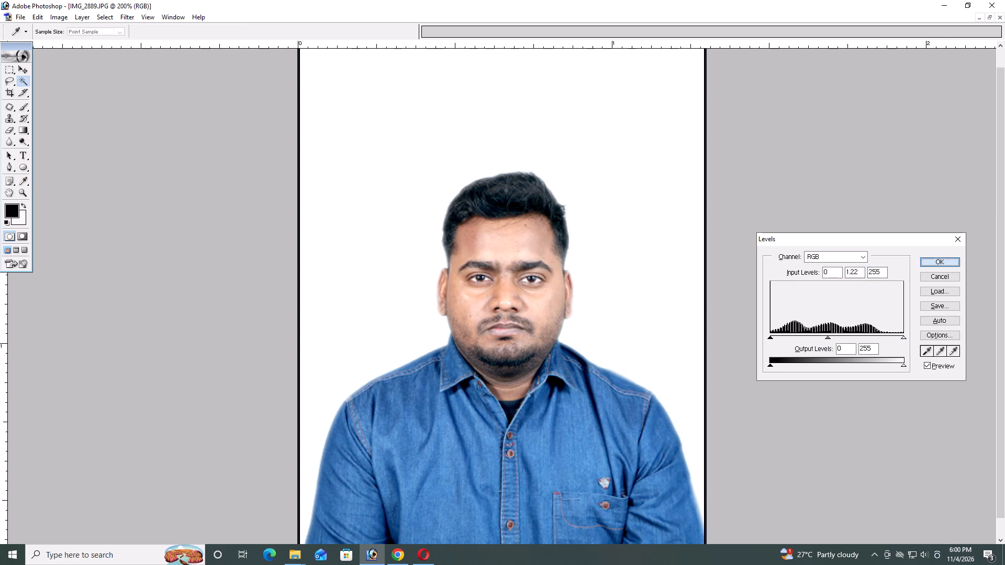
Apply Color Balance with highlights shifted slightly to cyan and blue +10, and midtones at -11, 0, +12.
key("ctrl+b")
left_click(858, 245)
left_click_drag(851, 211, 854, 214)
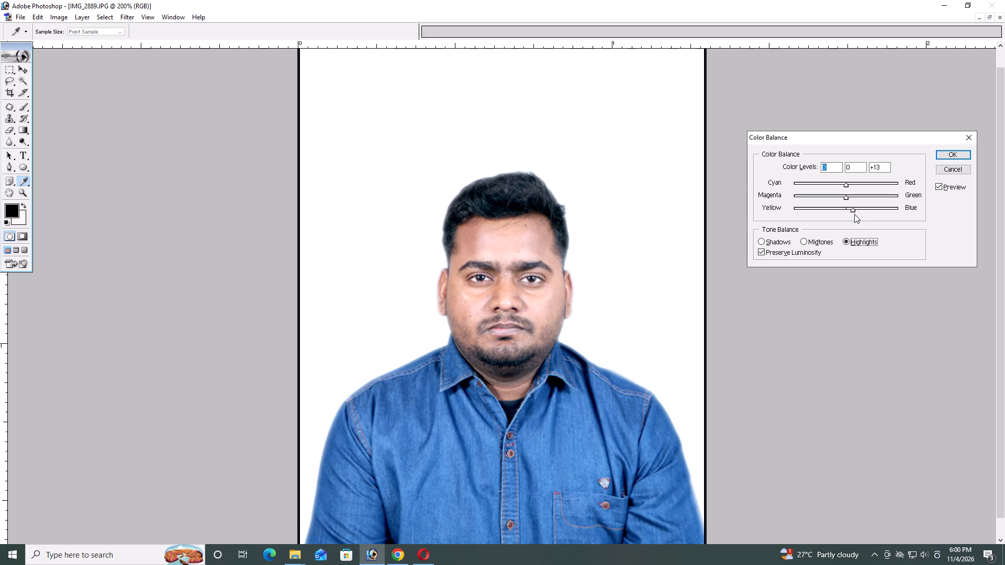
left_click_drag(854, 214, 854, 218)
left_click_drag(854, 218, 851, 221)
left_click_drag(845, 185, 841, 187)
left_click_drag(841, 187, 844, 190)
left_click(824, 241)
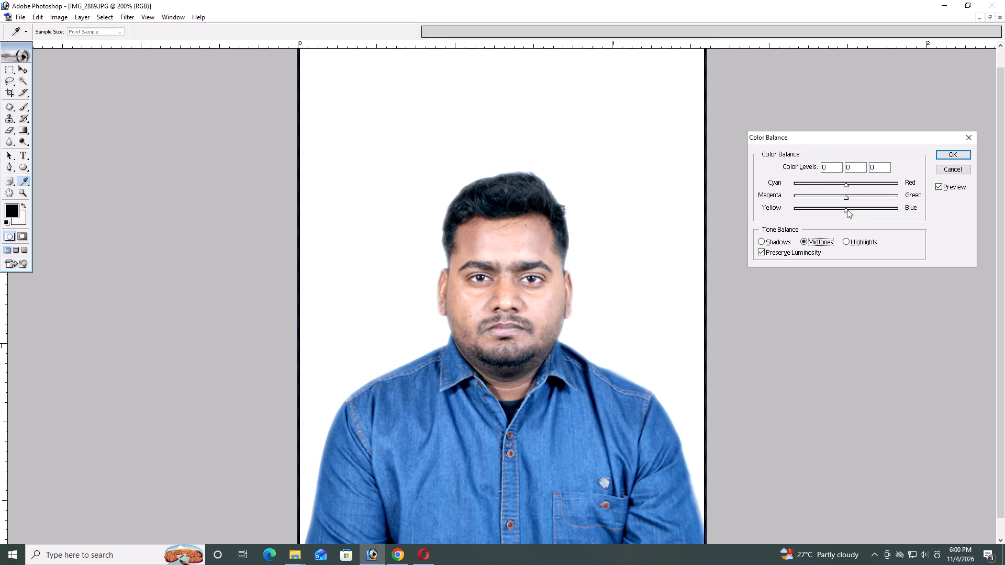
left_click(851, 208)
left_click(840, 184)
left_click(944, 158)
Apply a second Color Balance to the midtones with levels +13, 0, -6.
key("ctrl+b")
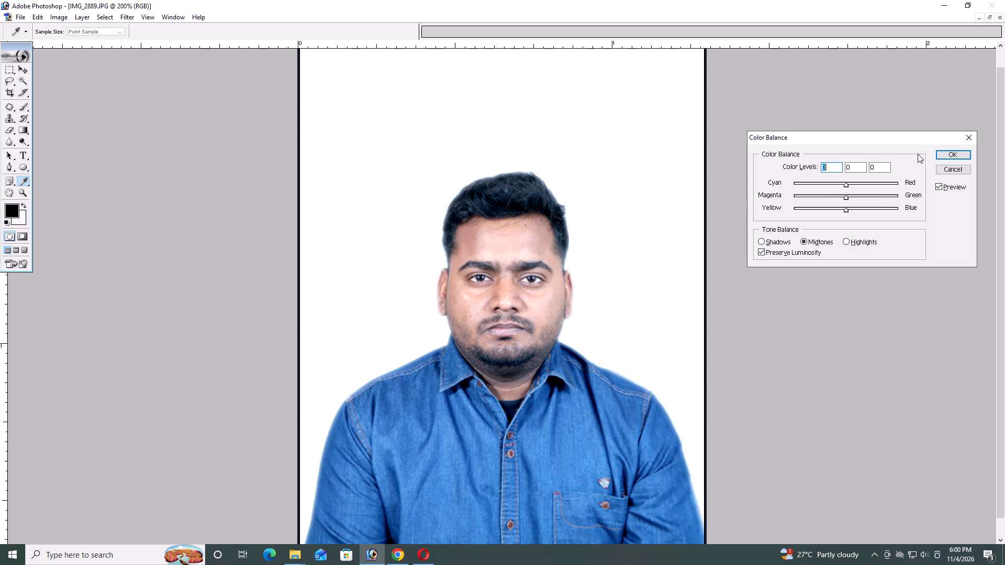
left_click(843, 208)
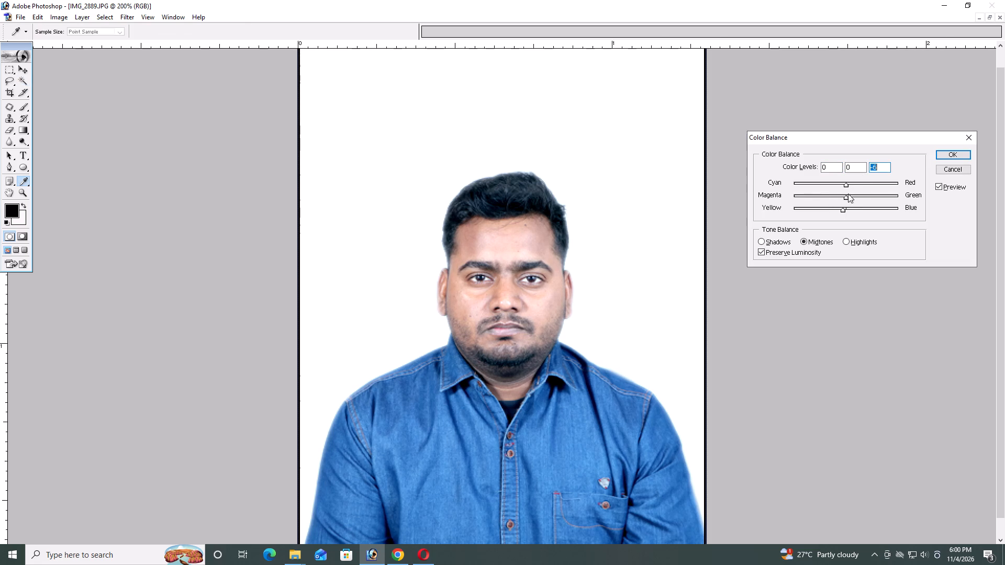
left_click(850, 184)
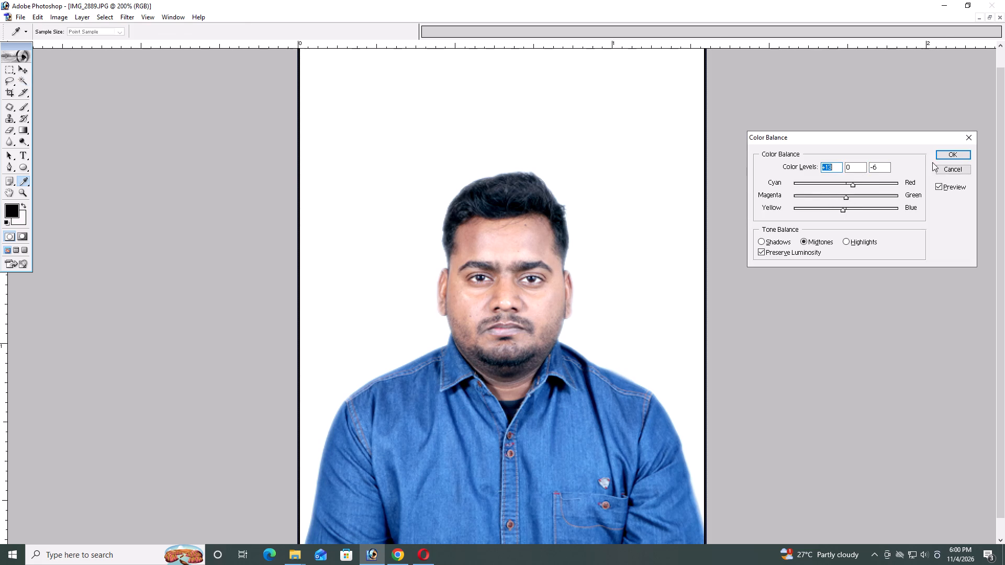
left_click(951, 153)
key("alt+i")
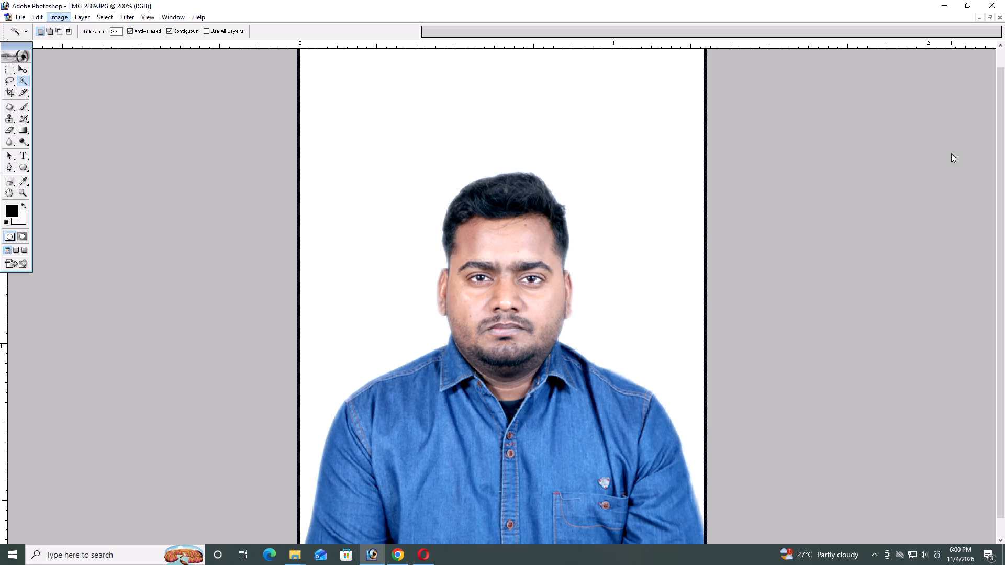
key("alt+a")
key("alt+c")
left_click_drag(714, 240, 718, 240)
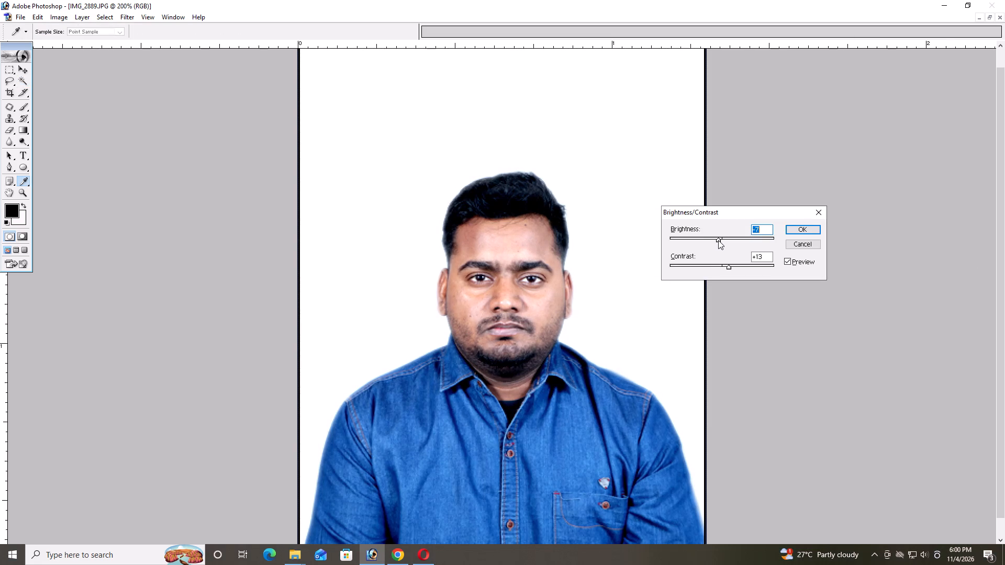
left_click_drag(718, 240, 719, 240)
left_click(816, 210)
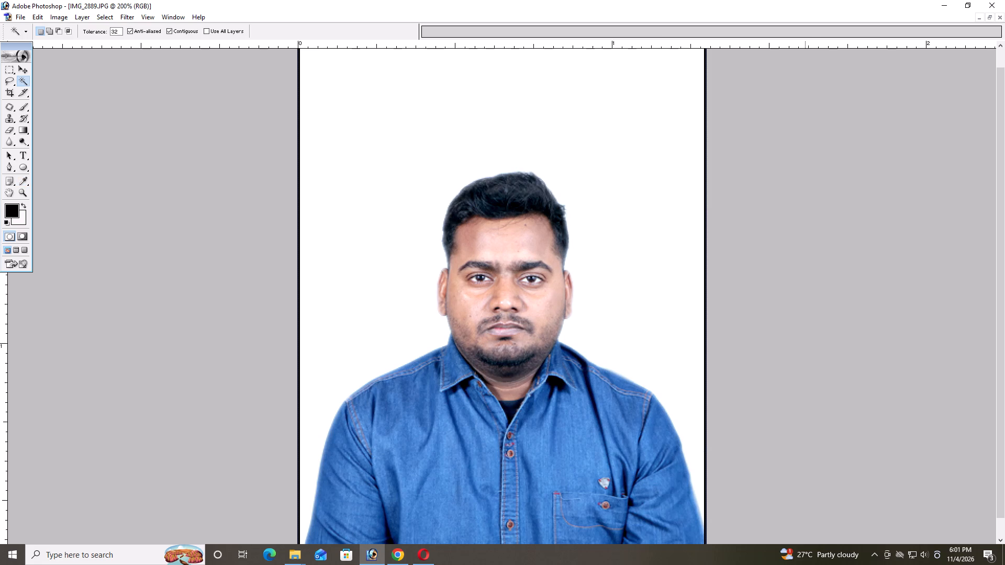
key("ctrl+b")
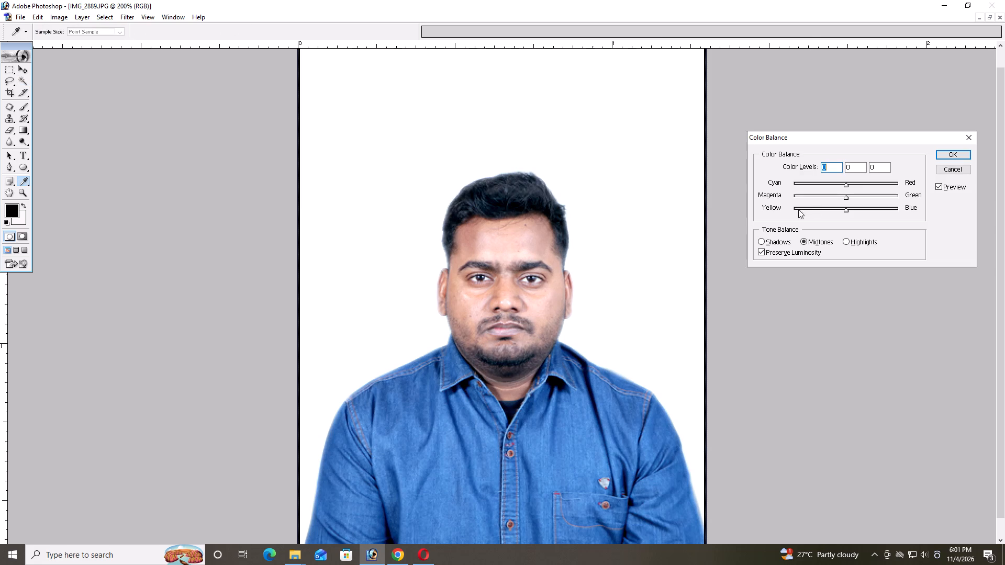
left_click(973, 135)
Darken the midtones slightly with an RGB Curves point at input 125, output 120.
key("ctrl+m")
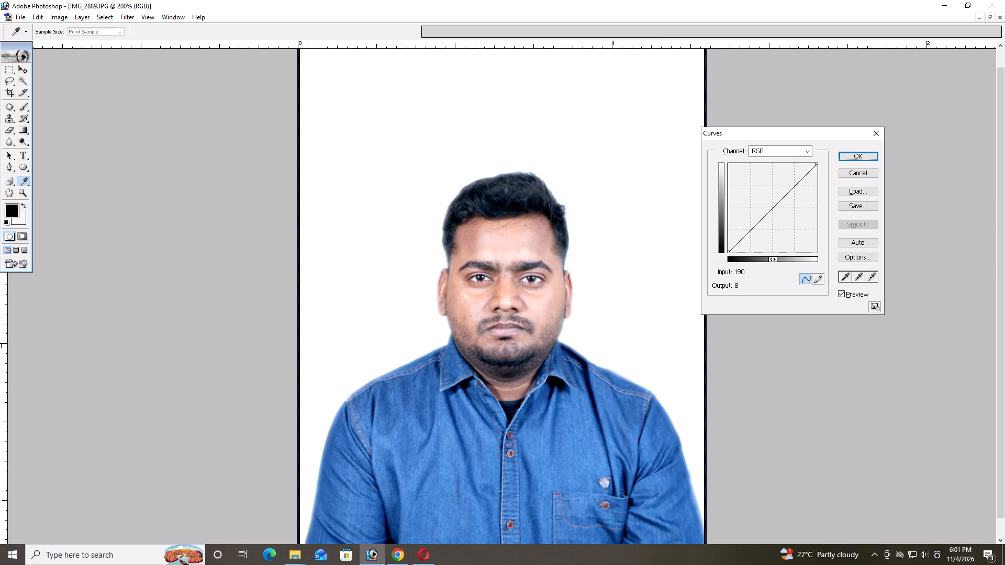
left_click(775, 210)
left_click(855, 153)
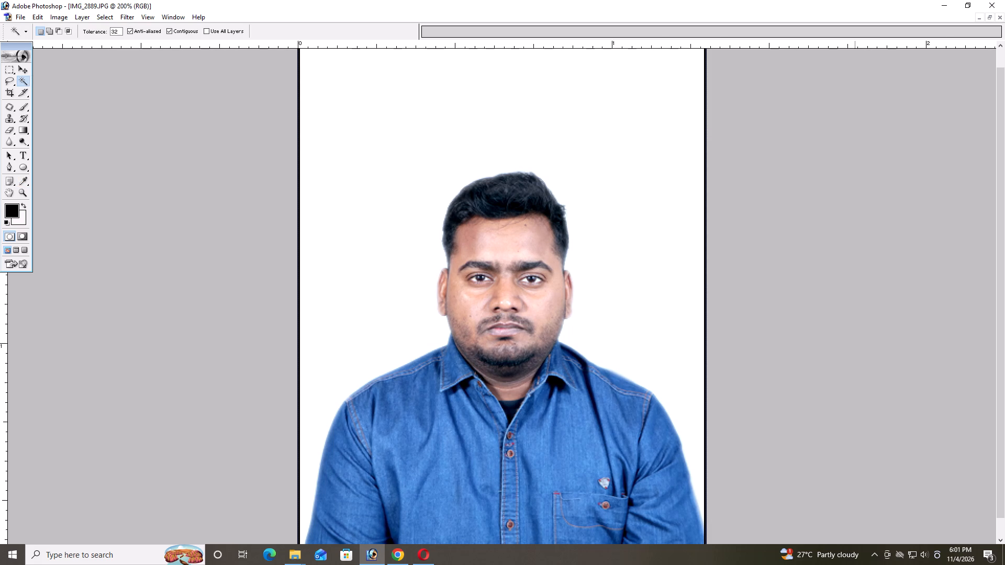
Start saving the edited IMG_2889 portrait as a copy.
key("ctrl+alt+s")
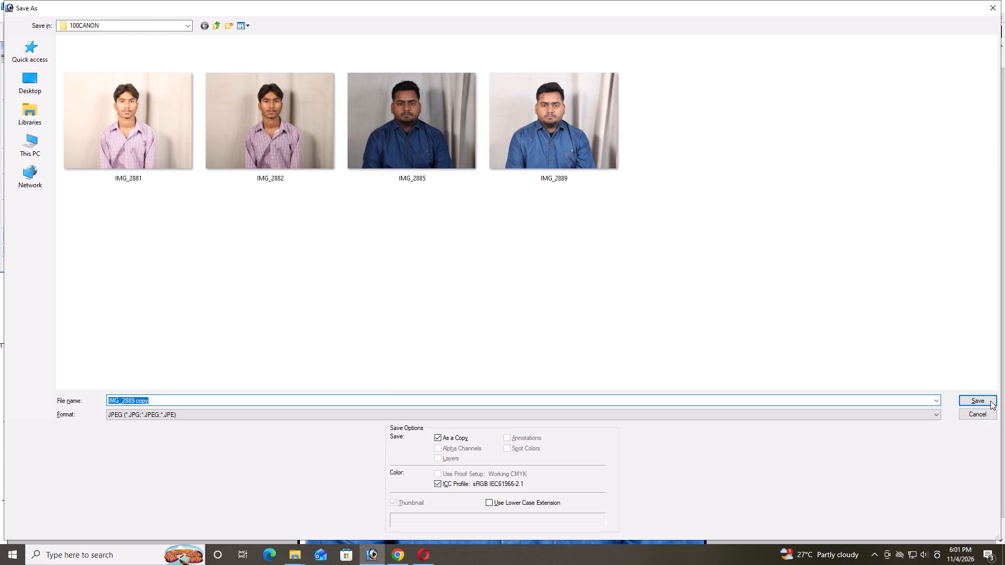
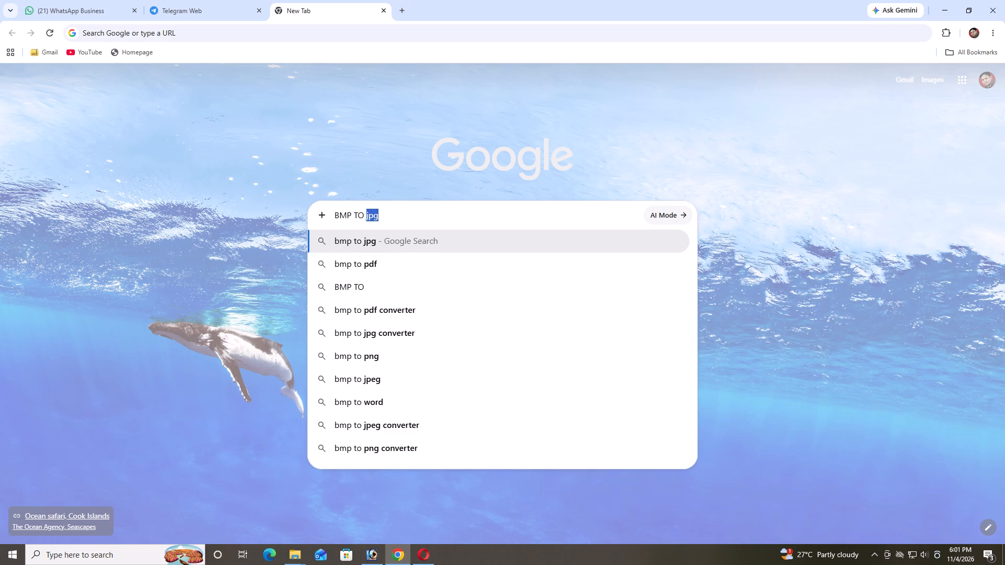
Search Google for "bmp to pdf converter" and open Smallpdf's Convert BMP to PDF page.
type("P")
key("d")
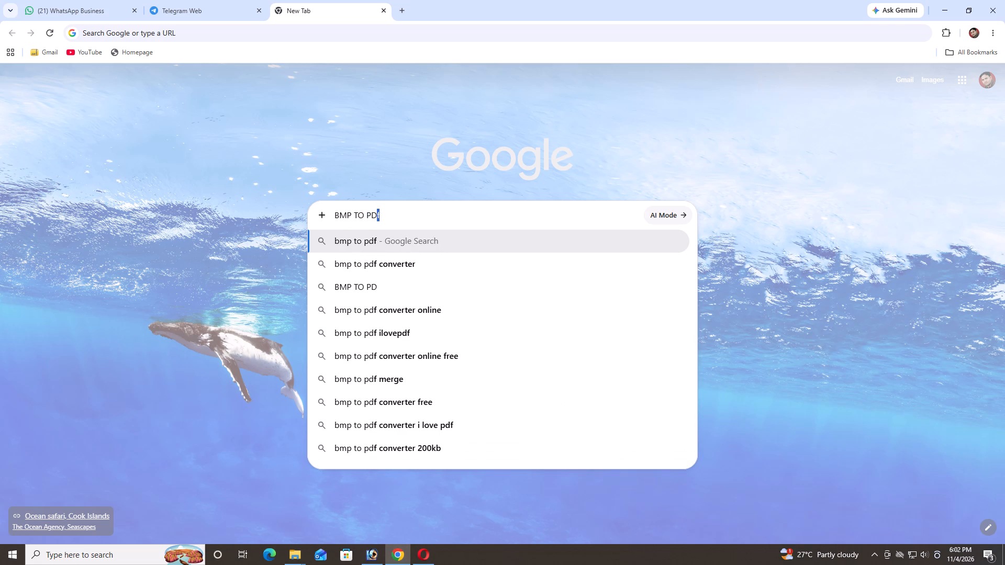
left_click(361, 268)
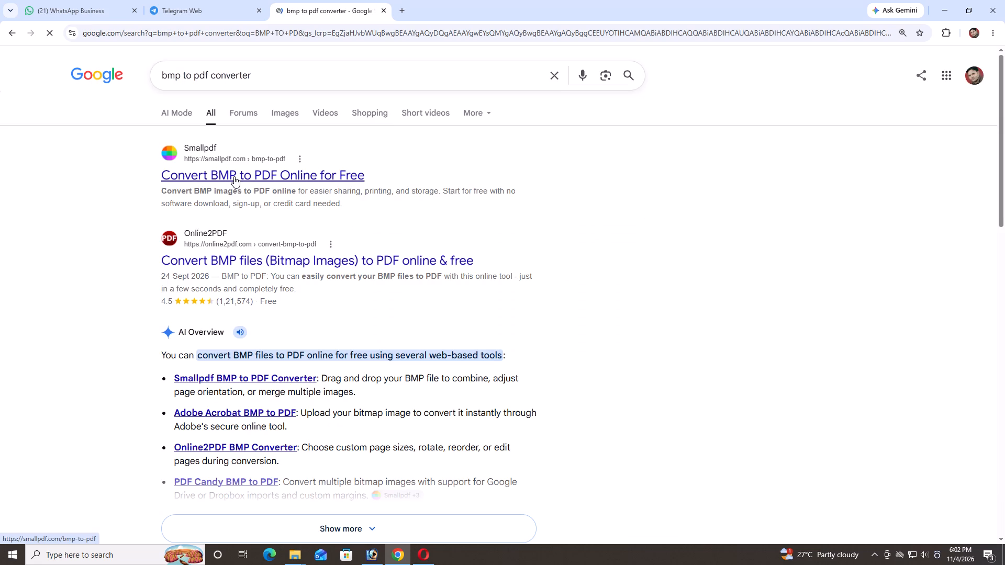
left_click(234, 176)
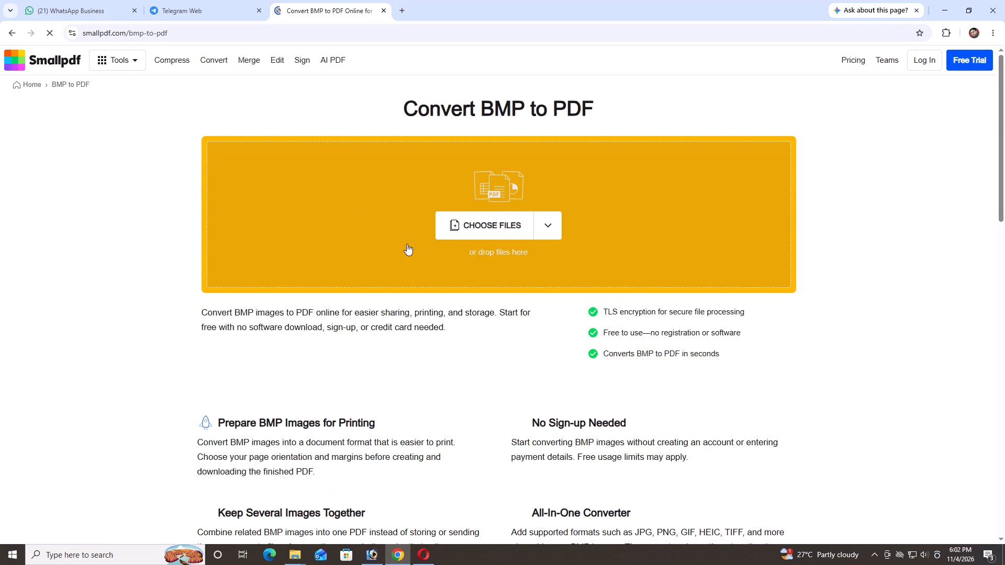
Start choosing a file to convert and browse D: > urgent > NOVEMBER > 4.11.2026 for the photo, showing all file types.
left_click(475, 229)
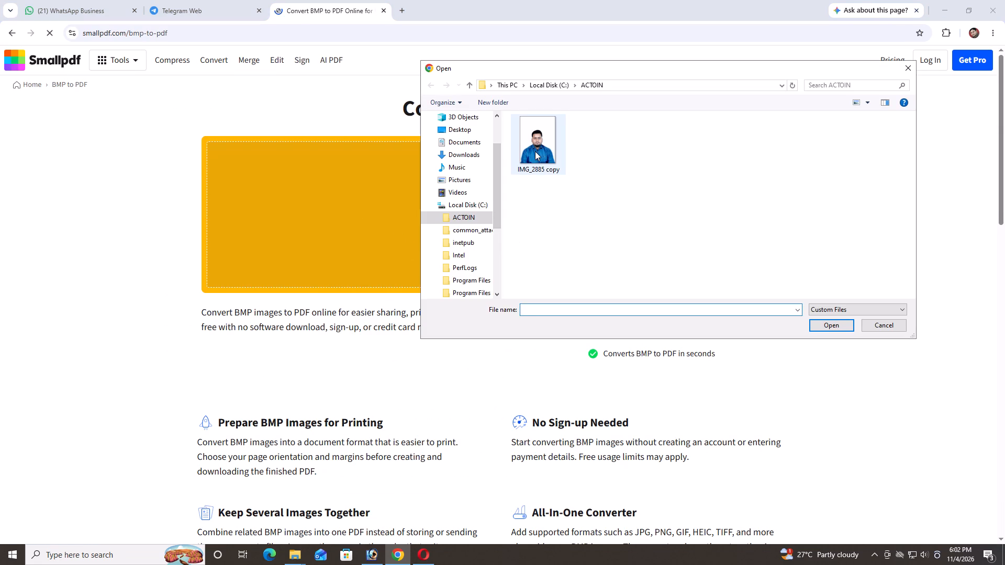
left_click(470, 87)
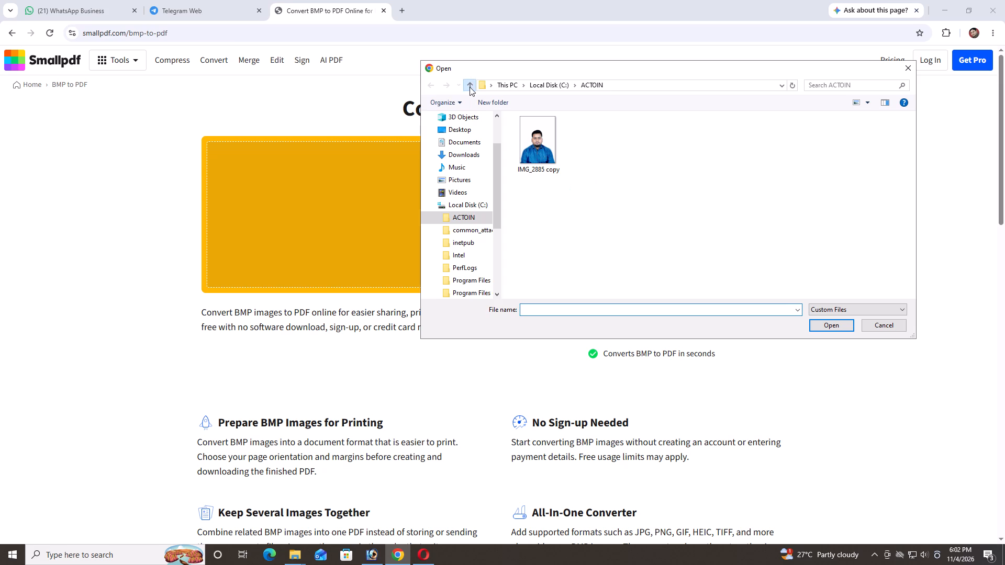
left_click(470, 87)
double_click(685, 248)
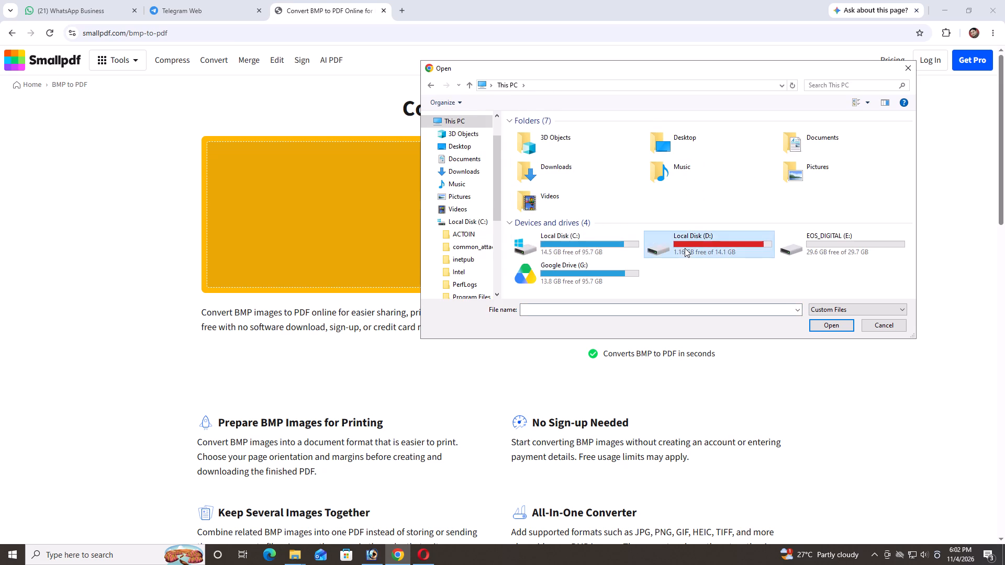
double_click(519, 190)
double_click(517, 145)
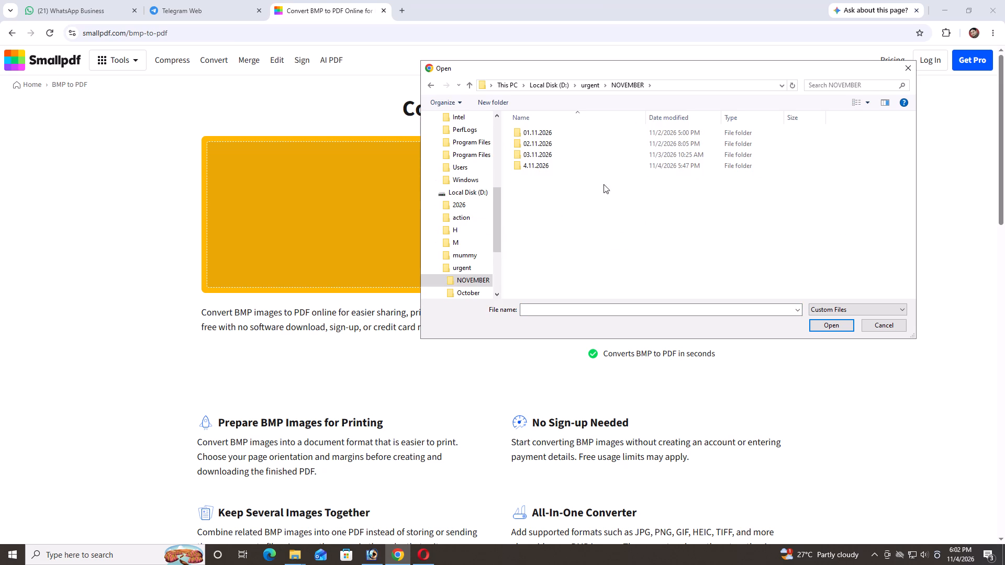
double_click(569, 169)
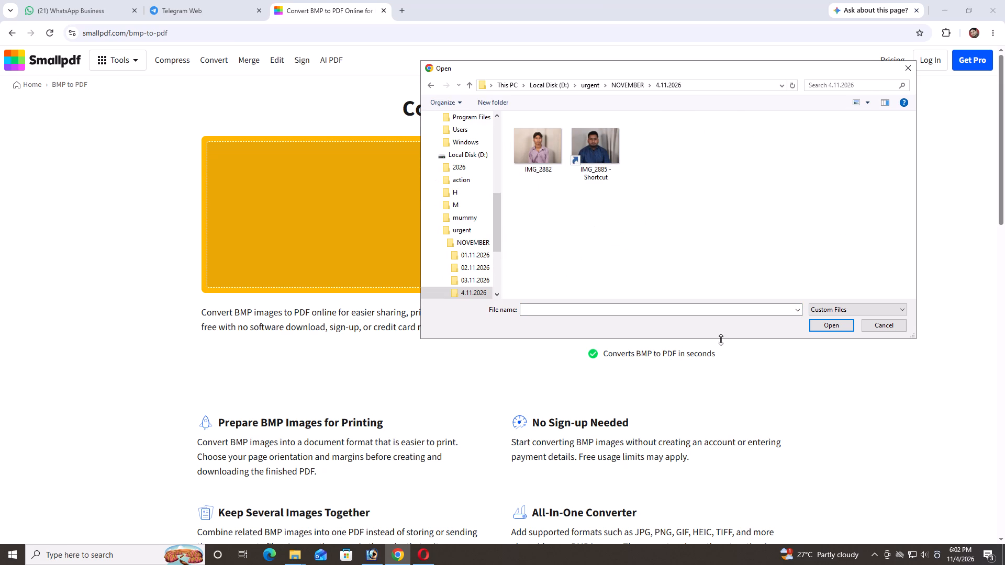
left_click(842, 310)
left_click(830, 330)
left_click(726, 241)
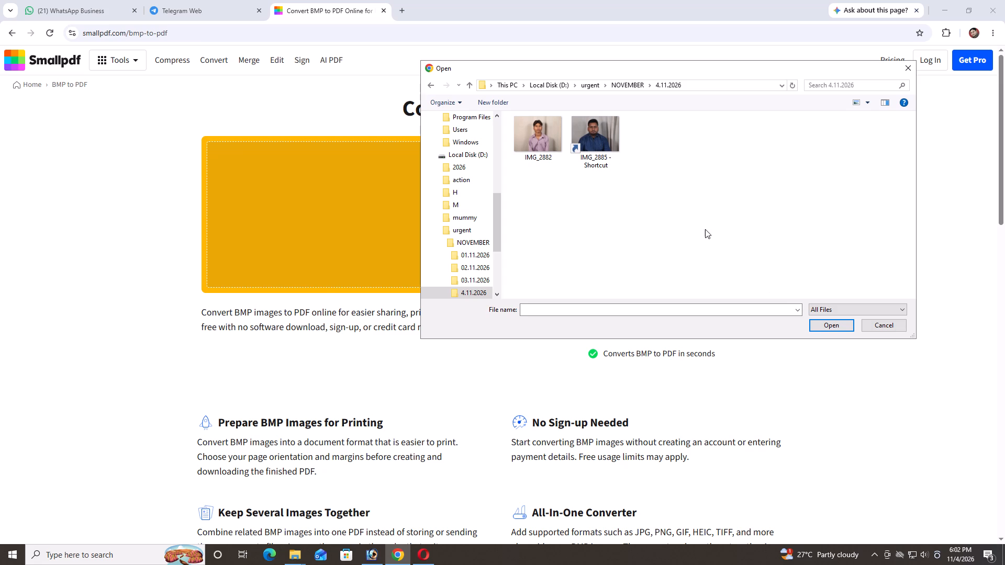
Switch to Photoshop and save the IMG_2889 portrait as a JPEG copy named "IMG_2889 copy" in the ACTOIN folder on C:.
left_click(377, 556)
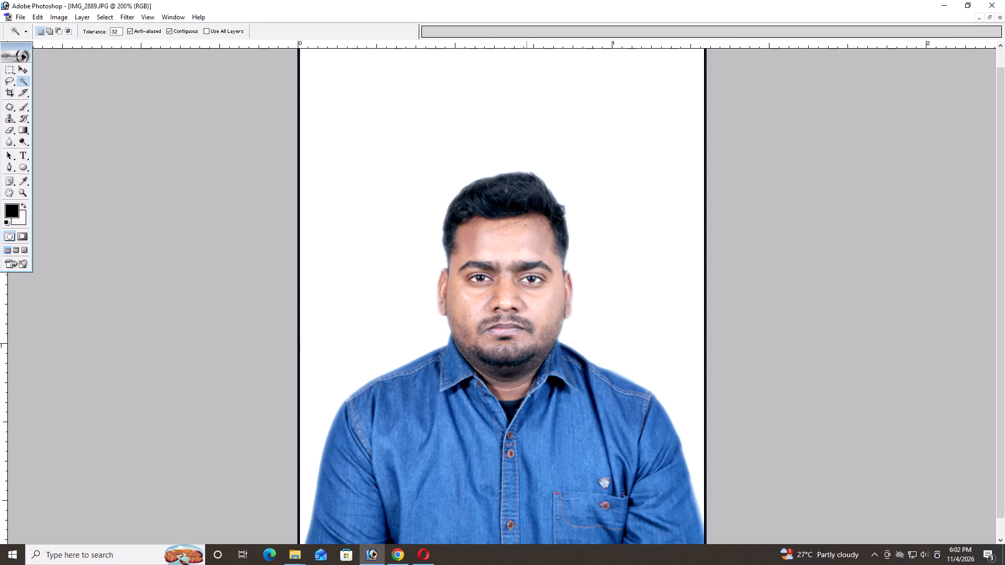
key("ctrl+alt+s")
scroll(527, 197, "up", 1)
scroll(527, 197, "down", 1)
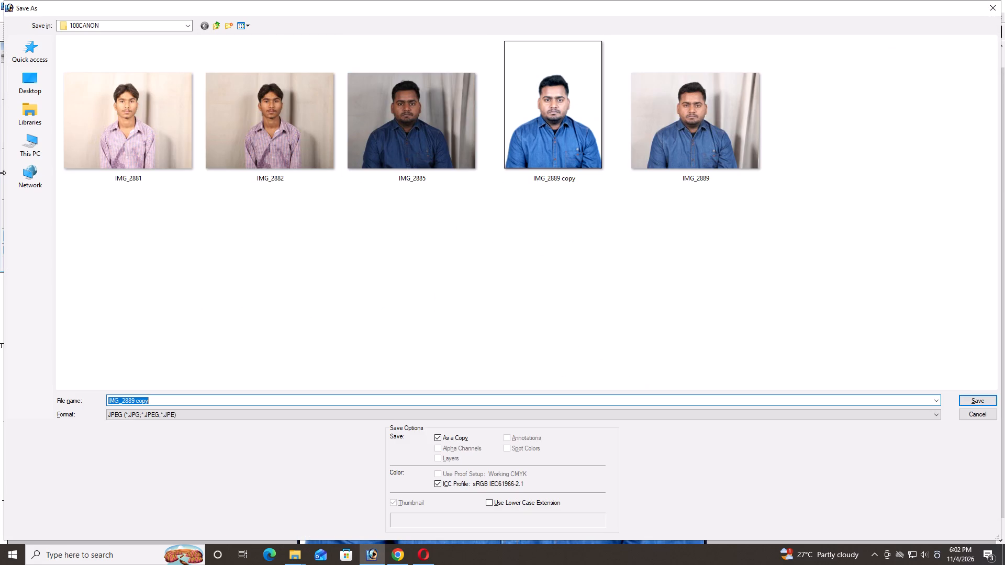
left_click(21, 156)
double_click(147, 106)
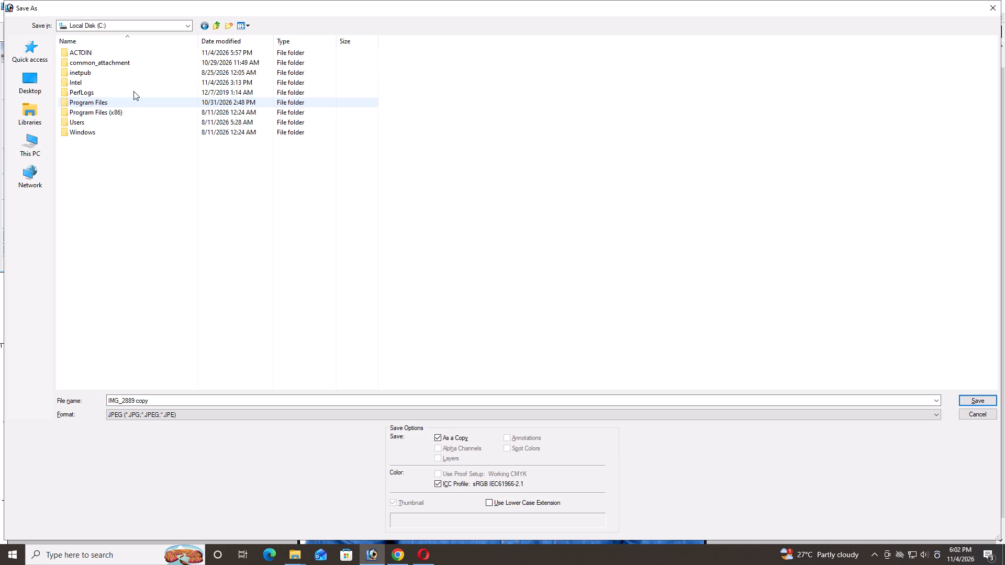
double_click(99, 53)
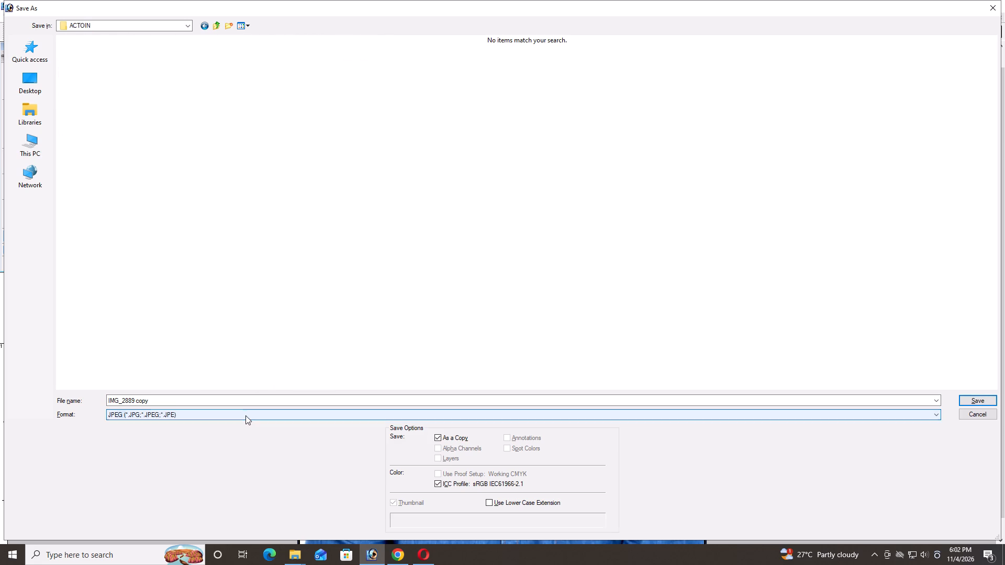
left_click(245, 415)
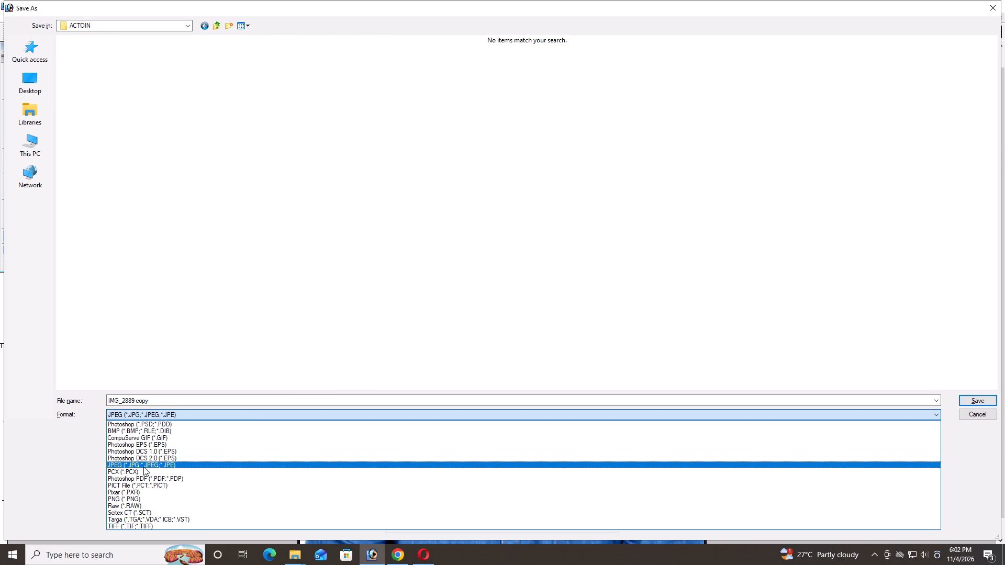
left_click(143, 467)
scroll(511, 417, "up", 1)
scroll(958, 399, "up", 1)
left_click(960, 401)
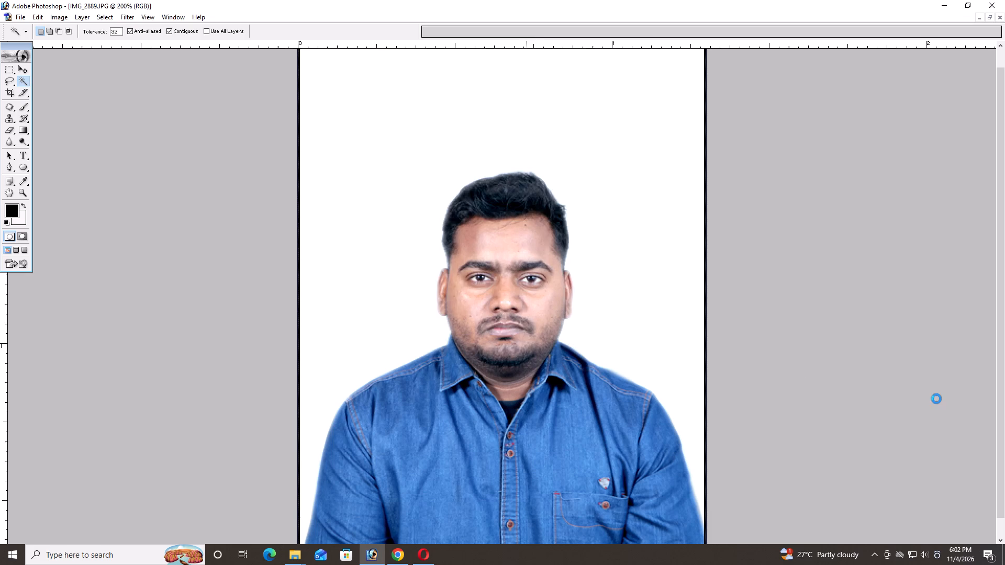
left_click(566, 210)
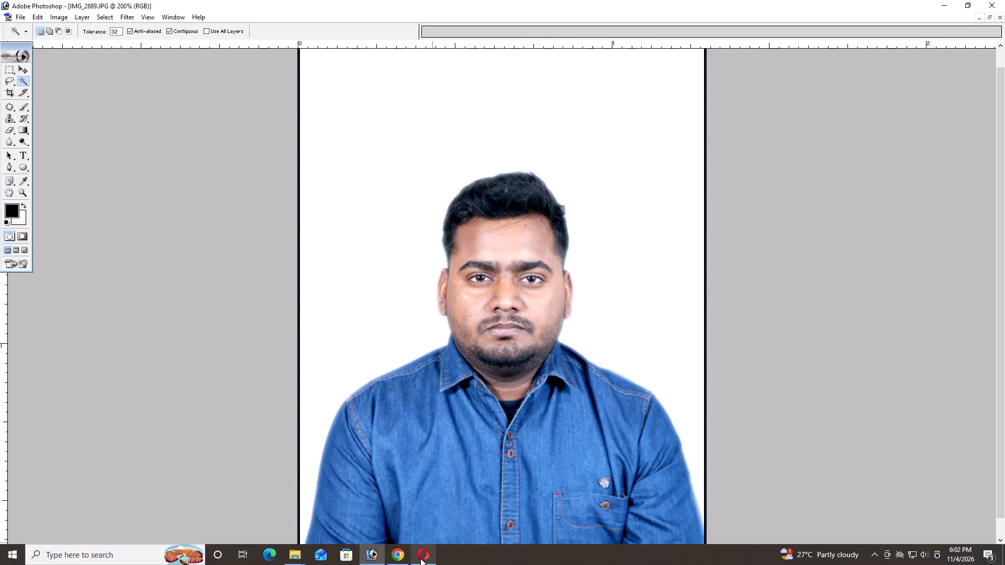
Switch back to Chrome and upload "IMG_2889 copy" from the ACTOIN folder on C: to the Smallpdf converter.
left_click(398, 555)
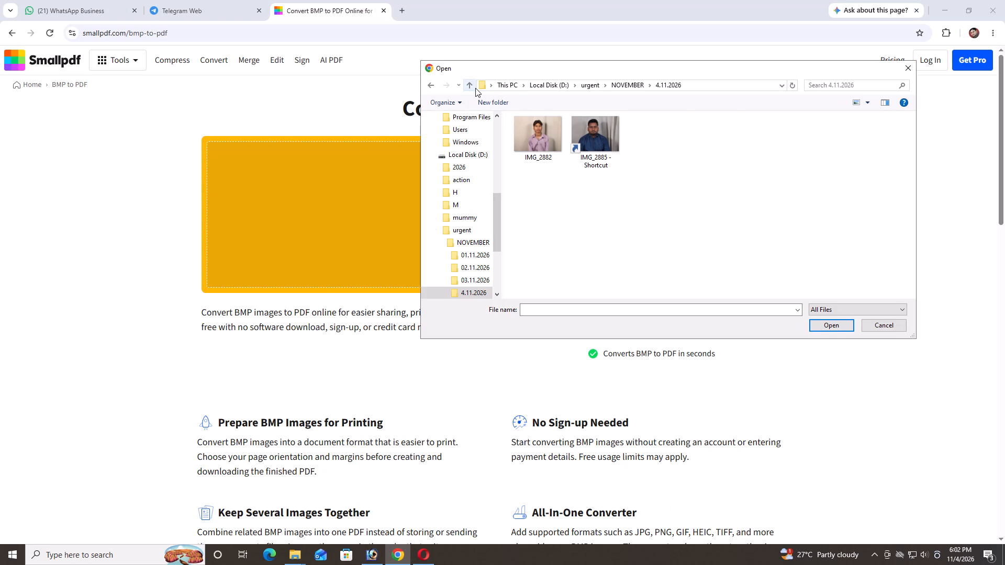
left_click(475, 88)
left_click(468, 86)
left_click(468, 86)
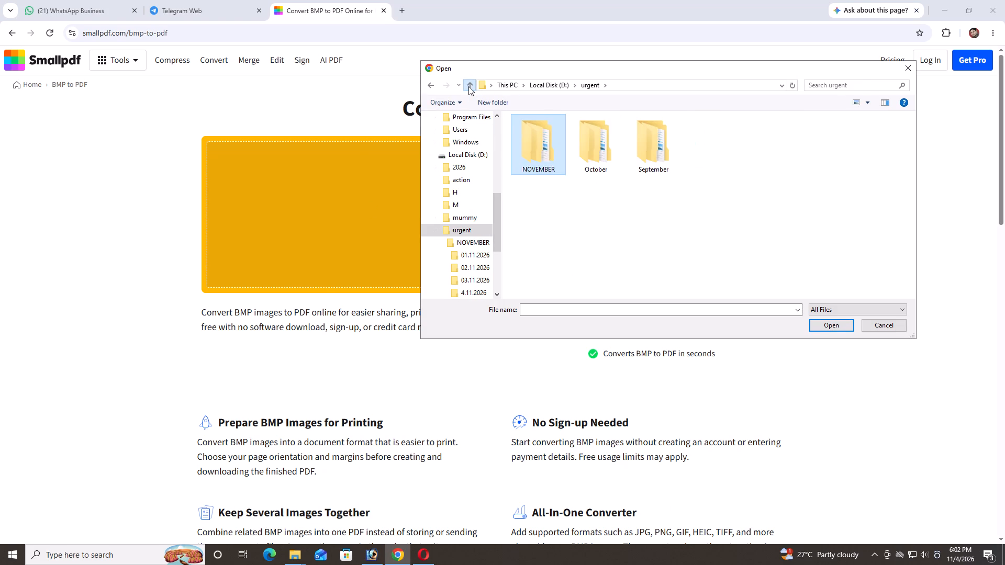
left_click(468, 86)
scroll(527, 174, "up", 2)
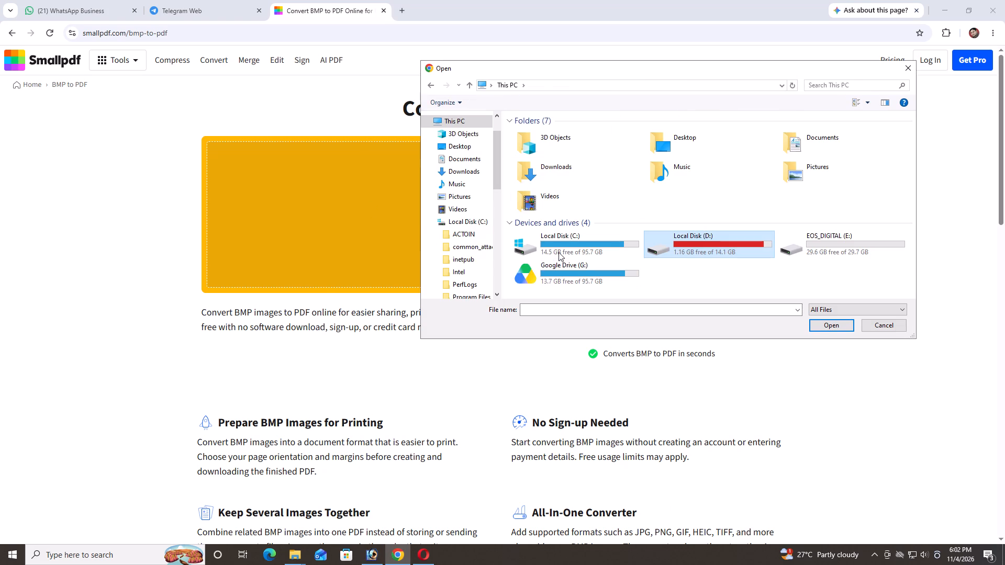
left_click(559, 252)
scroll(559, 252, "up", 1)
left_click(559, 252)
double_click(540, 137)
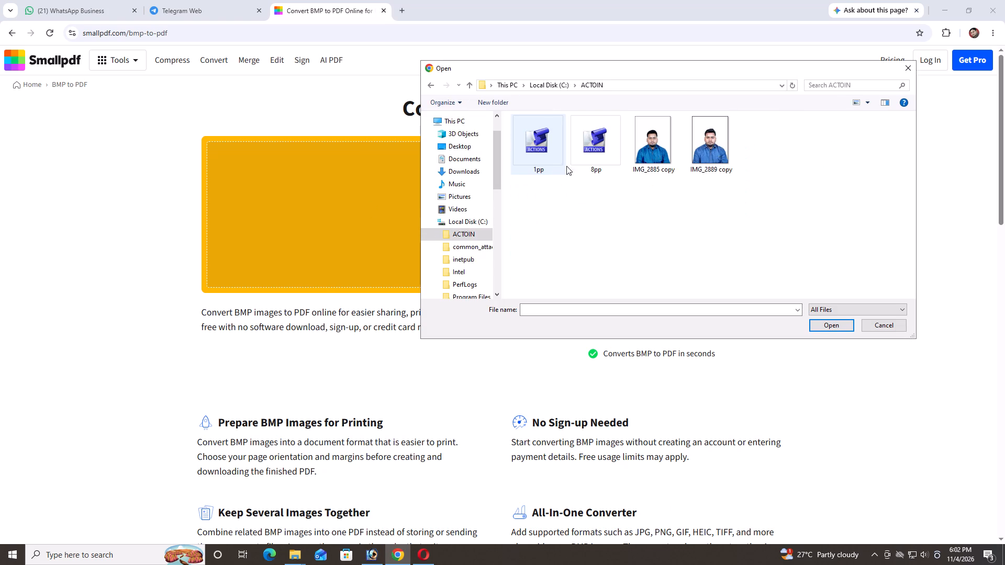
double_click(716, 157)
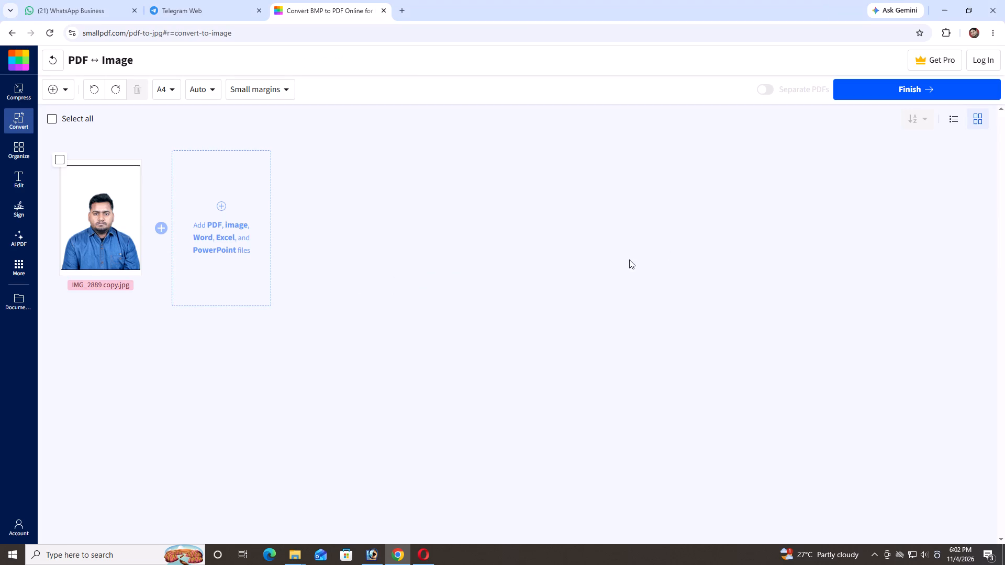
Convert the uploaded IMG_2889 copy page to PDF and download the resulting file.
left_click(67, 213)
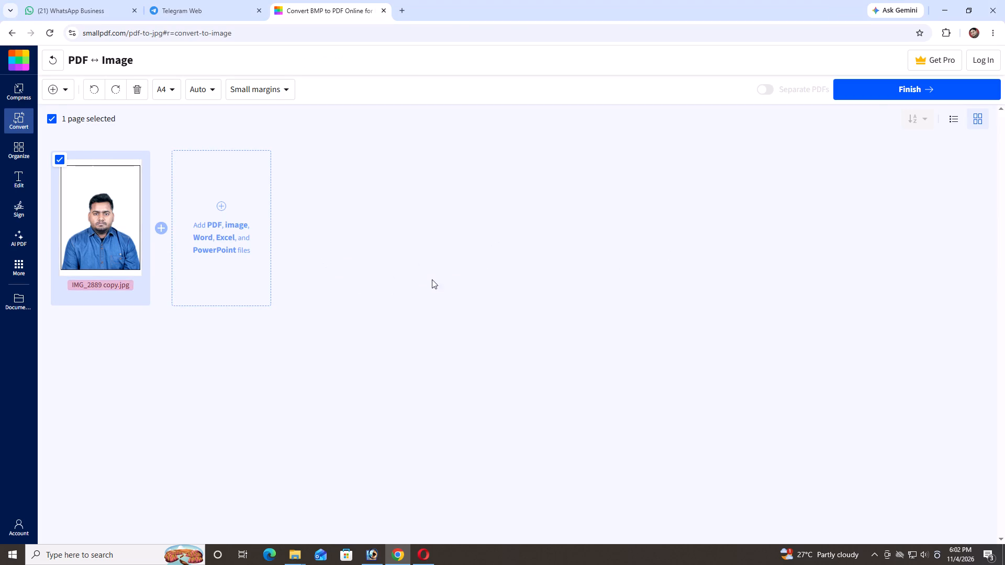
left_click(876, 95)
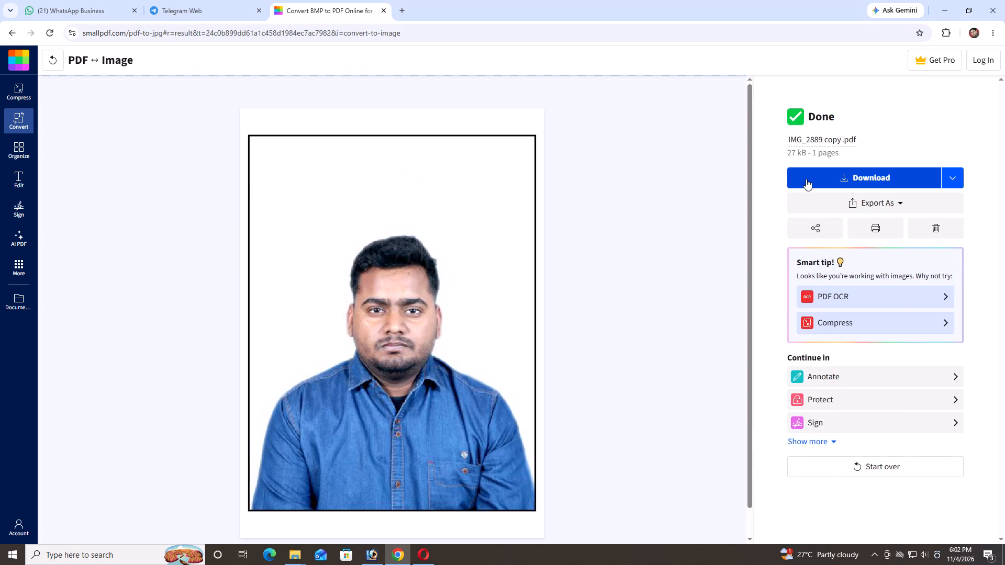
left_click(806, 179)
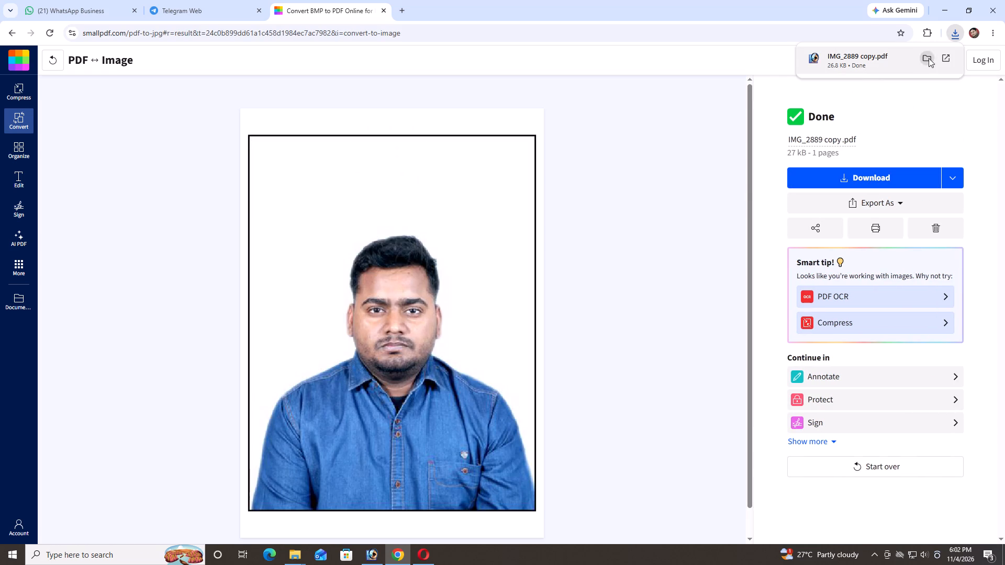
Show the downloaded "IMG_2889 copy" PDF in its Downloads folder and copy the file.
left_click(929, 58)
scroll(159, 176, "up", 1)
right_click(150, 139)
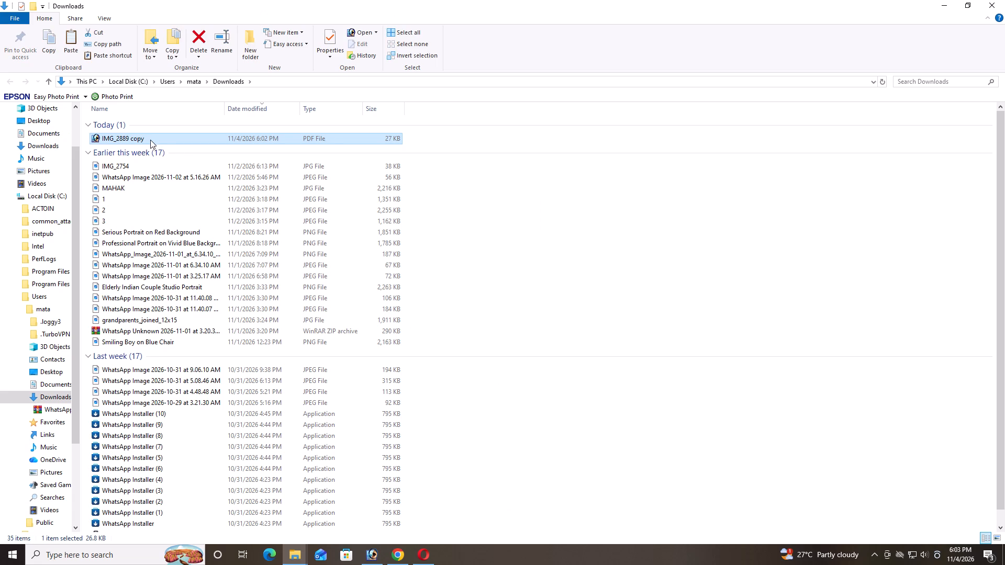
left_click(182, 314)
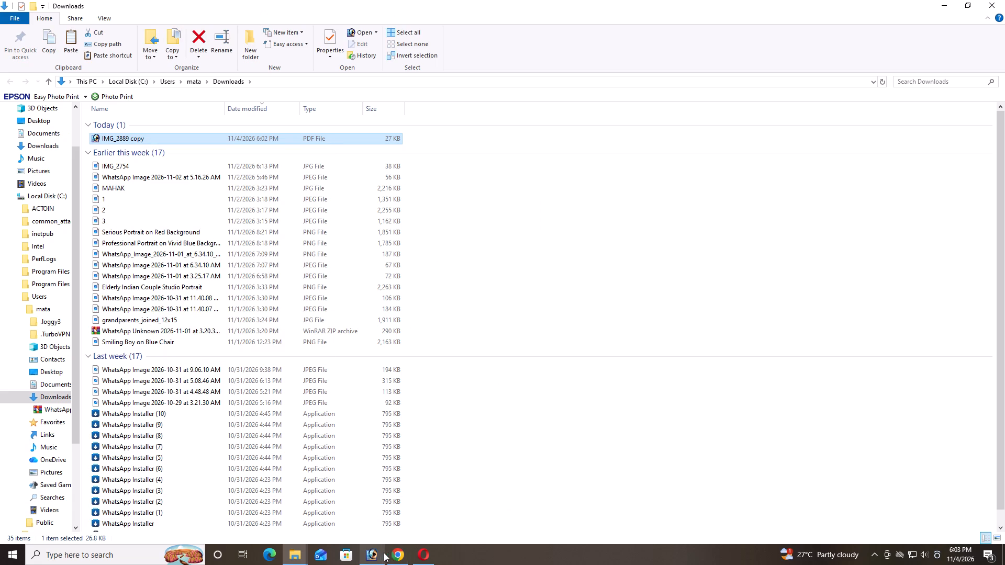
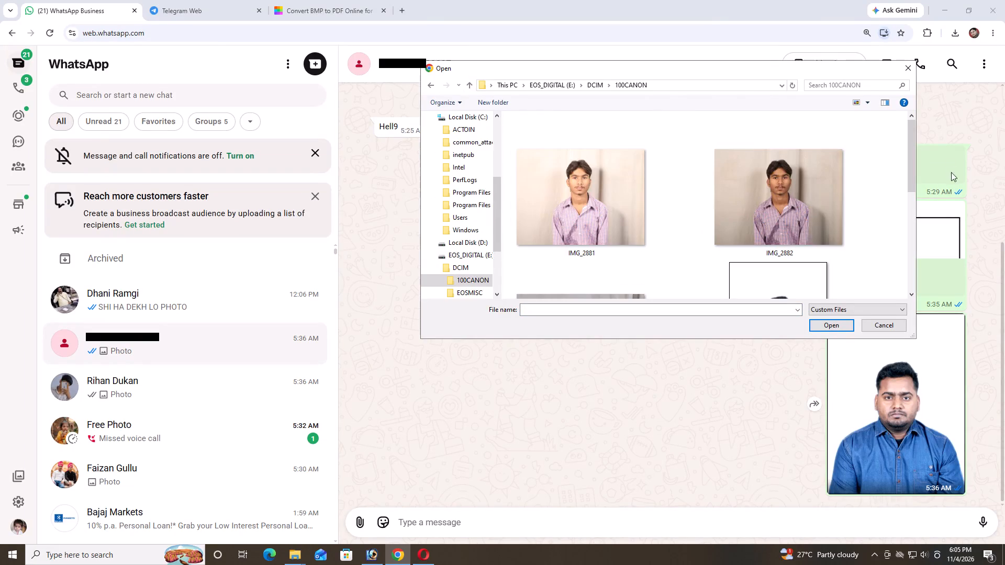
Browse the 100CANON folder on EOS_DIGITAL (E:) for the portrait file to attach to the WhatsApp chat.
left_click_drag(911, 135, 918, 244)
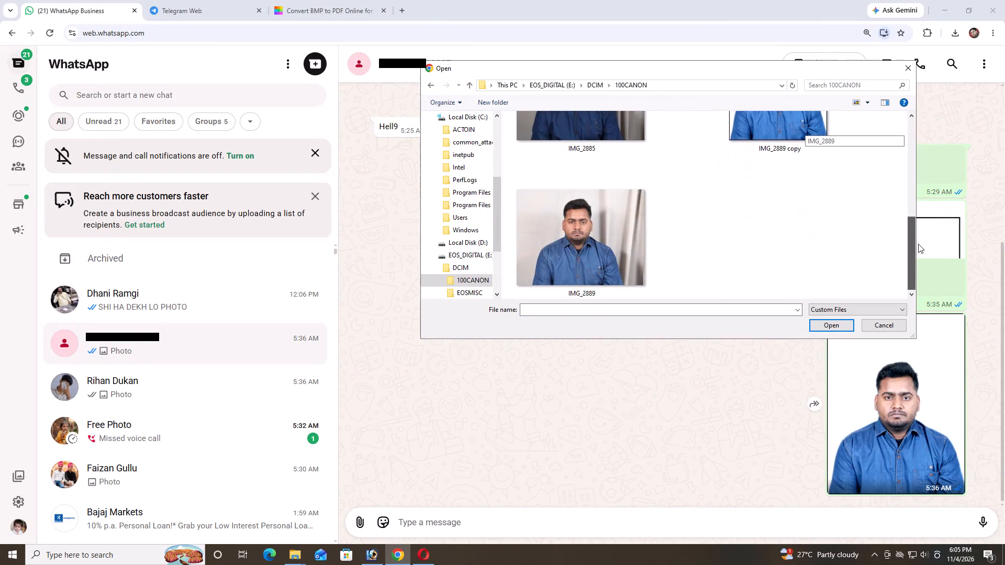
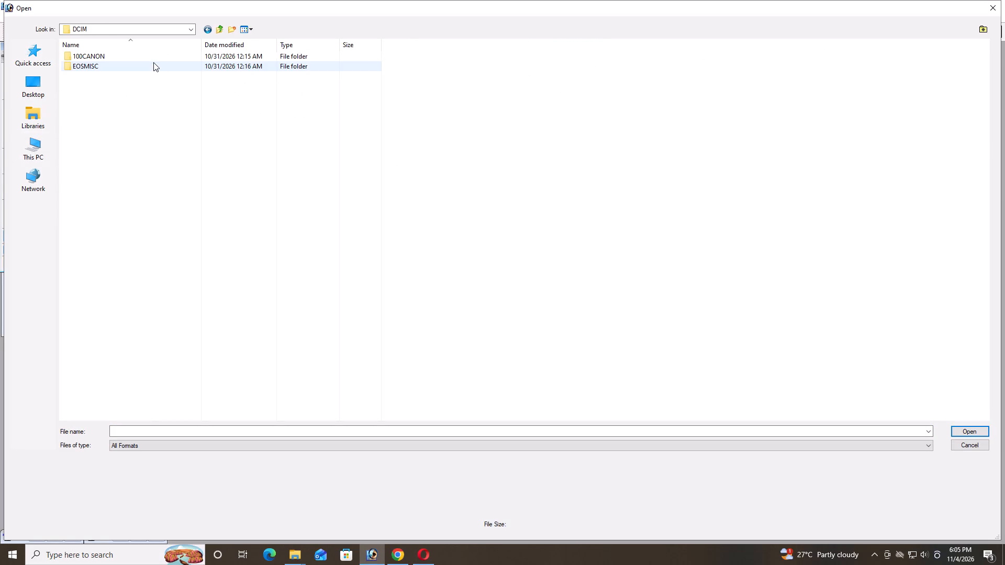
Browse the camera's DCIM folder in Photoshop and bring the IMG_2889 portrait into full view.
double_click(153, 61)
double_click(654, 139)
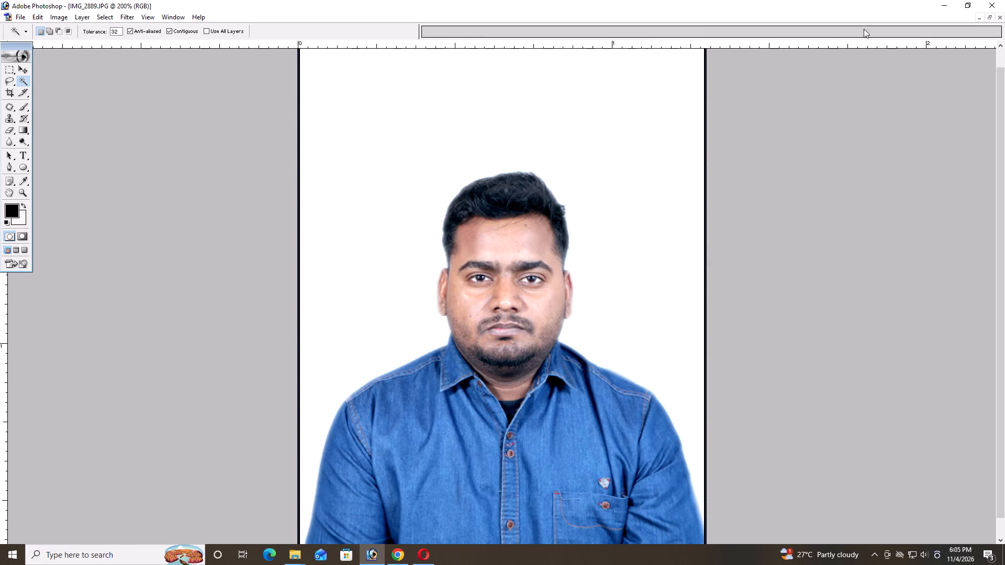
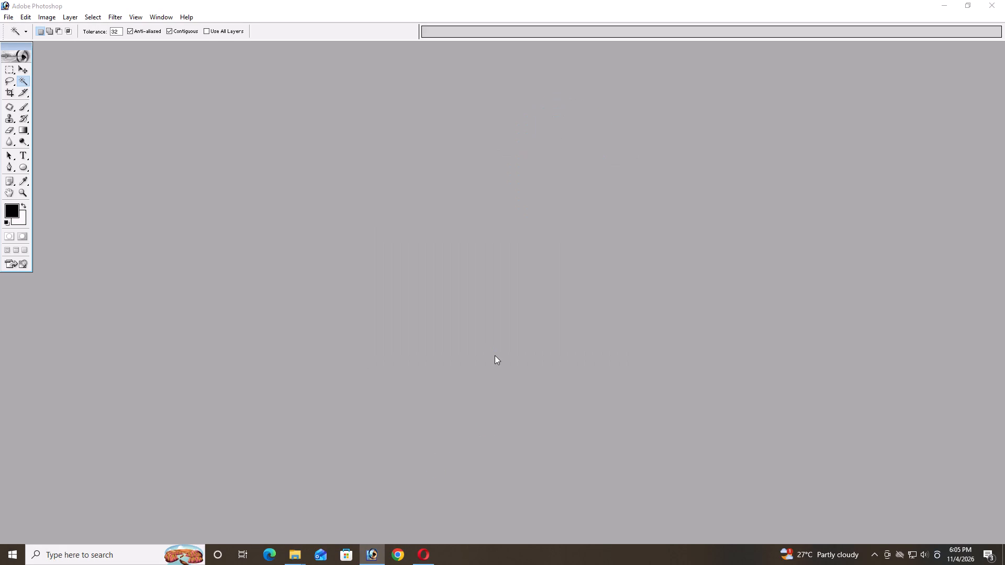
Open the photo IMG_2889.JPG again and maximize its document window.
double_click(658, 151)
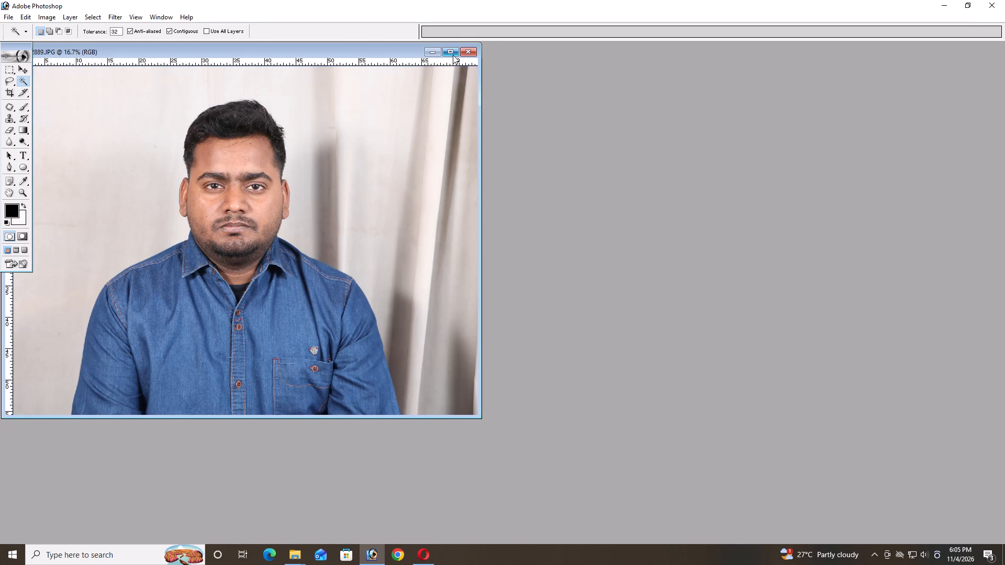
left_click(453, 55)
Crop IMG_2889 to 1.3 × 1.7 in at 300 pixels/inch, centring the man and leaving blank space above his head.
left_click(12, 97)
left_click_drag(260, 68, 839, 564)
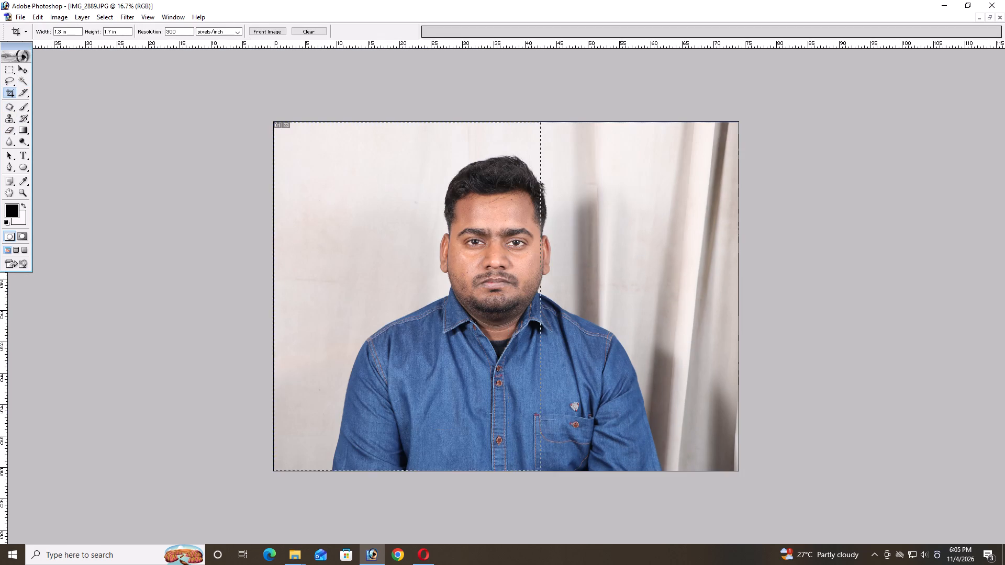
left_click_drag(839, 564, 995, 564)
left_click_drag(540, 472, 586, 500)
left_click_drag(558, 475, 610, 463)
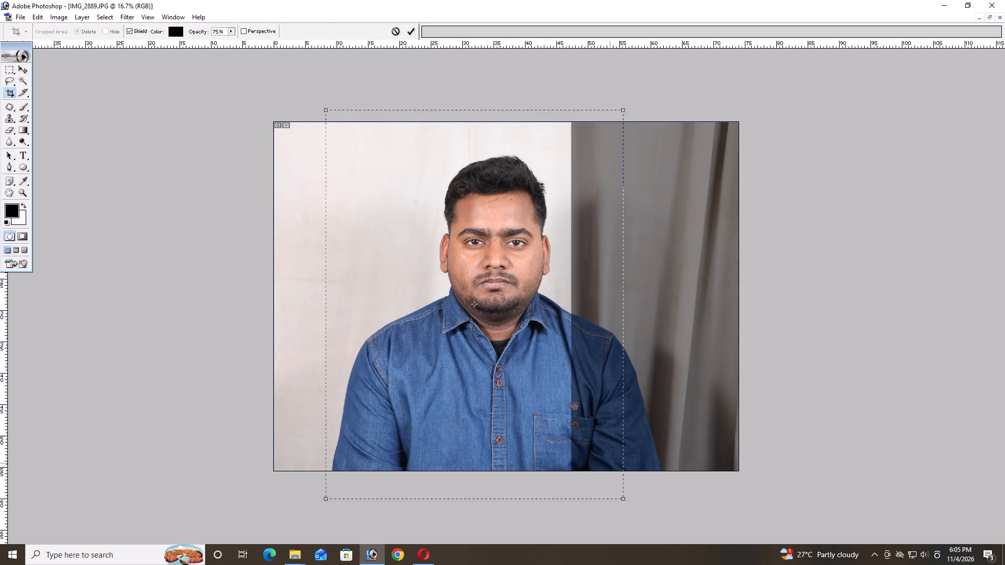
left_click_drag(610, 463, 632, 438)
left_click_drag(646, 473, 678, 501)
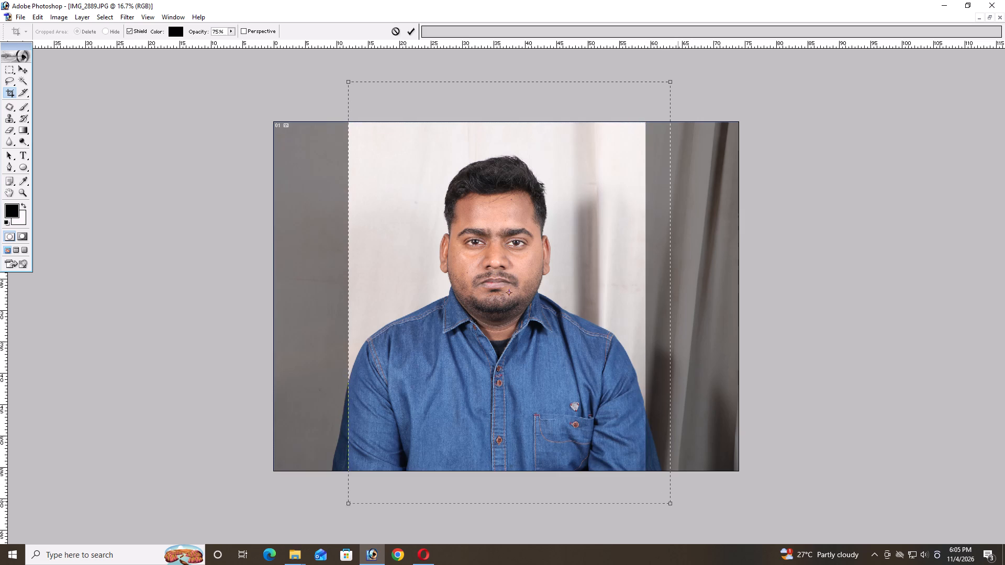
left_click_drag(678, 501, 682, 506)
left_click_drag(618, 470, 601, 432)
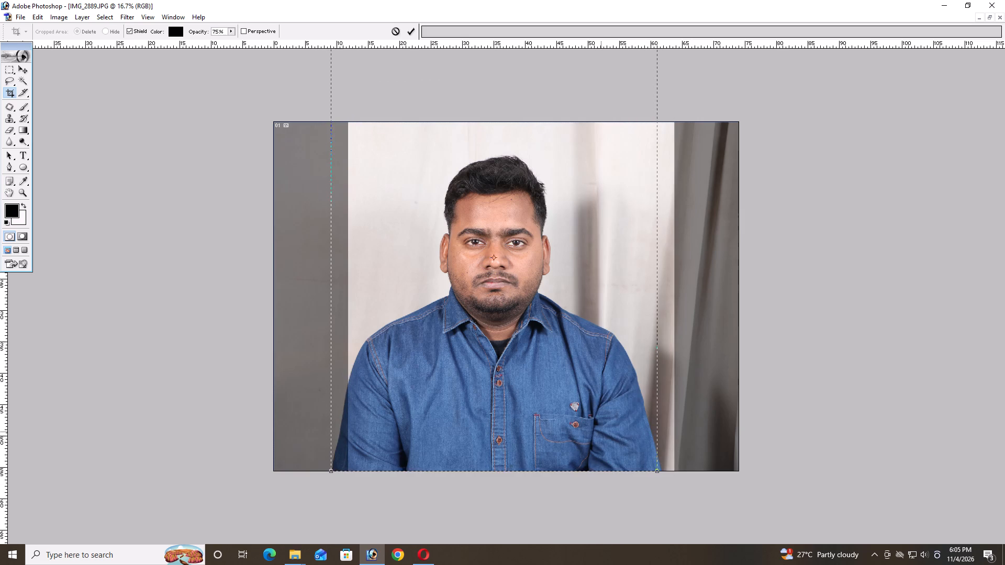
left_click_drag(601, 432, 603, 432)
key("Right")
key("Right")
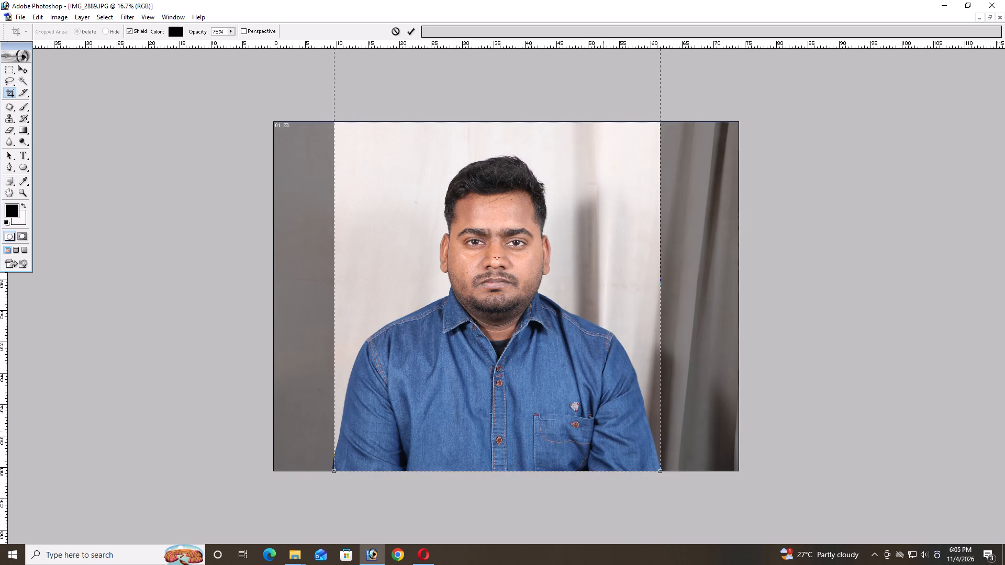
key("Right")
key("ctrl+Return")
Select the blank strip and curtain backdrop around the man using the Magic Wand with tolerance 32.
key("ctrl+plus")
key("ctrl+plus")
key("ctrl+plus")
key("ctrl+plus")
key("ctrl+plus")
key("ctrl+plus")
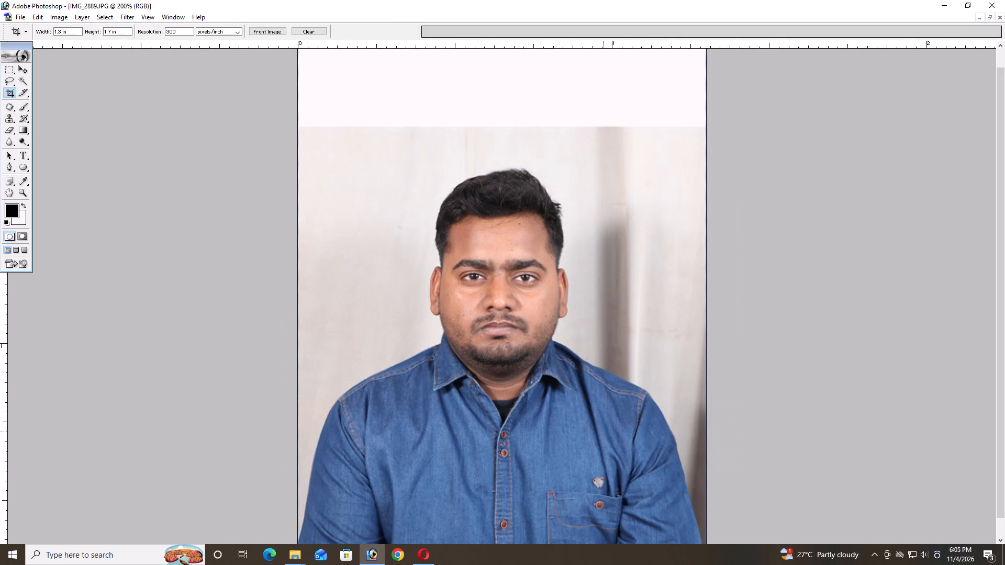
left_click_drag(25, 86, 33, 92)
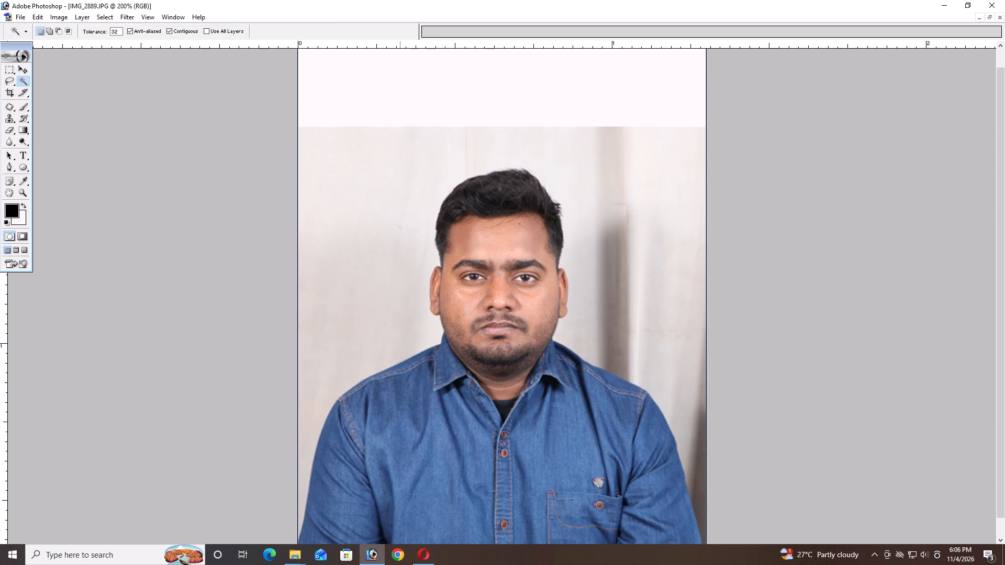
left_click(376, 263, "shift")
left_click_drag(371, 275, 369, 281, "shift")
double_click(367, 286, "shift")
left_click_drag(636, 214, 629, 252, "shift")
left_click_drag(625, 261, 623, 266, "shift")
left_click_drag(621, 272, 621, 279, "shift")
left_click_drag(628, 283, 672, 330, "shift")
left_click_drag(672, 332, 683, 363, "shift")
left_click_drag(684, 364, 696, 427, "shift")
left_click(696, 429, "shift")
double_click(613, 354, "shift")
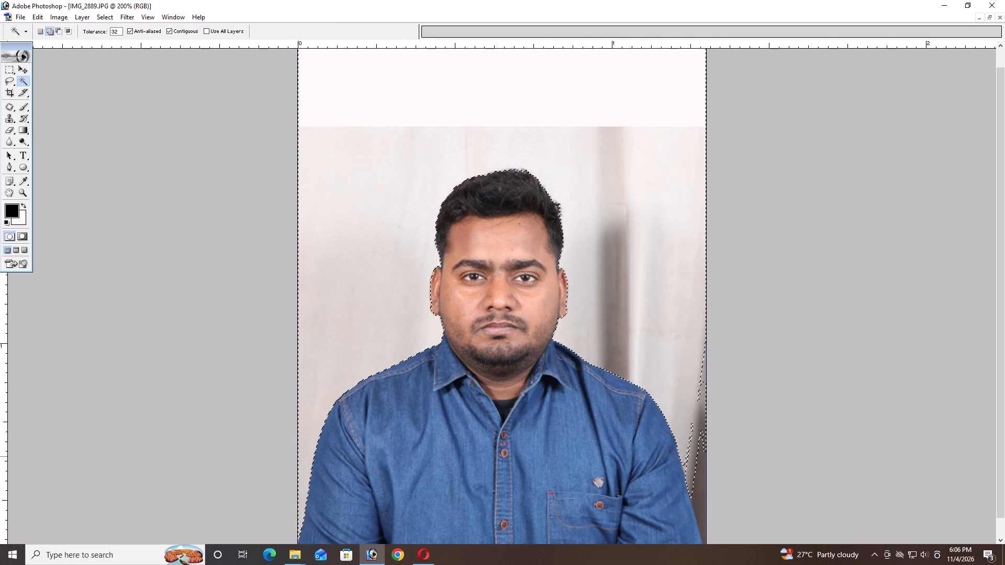
Add the leftover dark curtain patches beside the sleeve on the photo's right to the backdrop selection.
left_click(693, 460, "shift")
left_click_drag(694, 467, 694, 474, "shift")
left_click(694, 478, "shift")
left_click_drag(694, 483, 697, 491, "shift")
left_click(695, 481, "shift")
left_click(691, 470, "shift")
left_click_drag(690, 462, 689, 456, "shift")
left_click(689, 444, "shift")
left_click(689, 439, "shift")
left_click(696, 420, "shift")
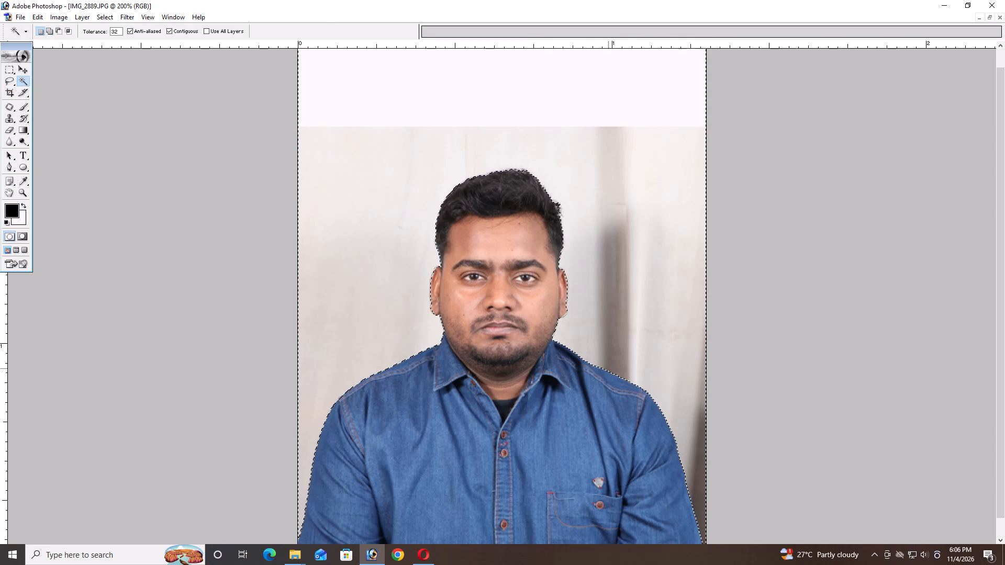
Check the selection outline around the man, and feather the backdrop selection.
key("space")
key("space")
key("space")
key("space")
key("space")
key("space")
key("space")
key("space")
key("space")
key("space")
key("space")
key("space")
key("space")
key("space")
key("space")
key("space")
key("space")
key("space")
key("space")
key("space")
left_click_drag(532, 401, 524, 288)
left_click_drag(484, 257, 484, 440)
left_click(419, 108, "shift")
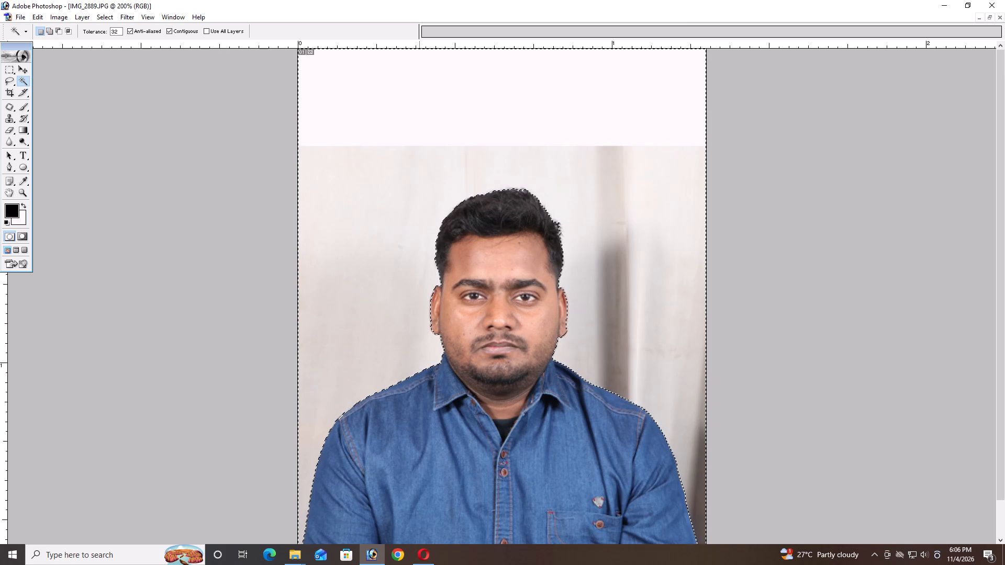
key("ctrl+alt+d")
key("ctrl+Return")
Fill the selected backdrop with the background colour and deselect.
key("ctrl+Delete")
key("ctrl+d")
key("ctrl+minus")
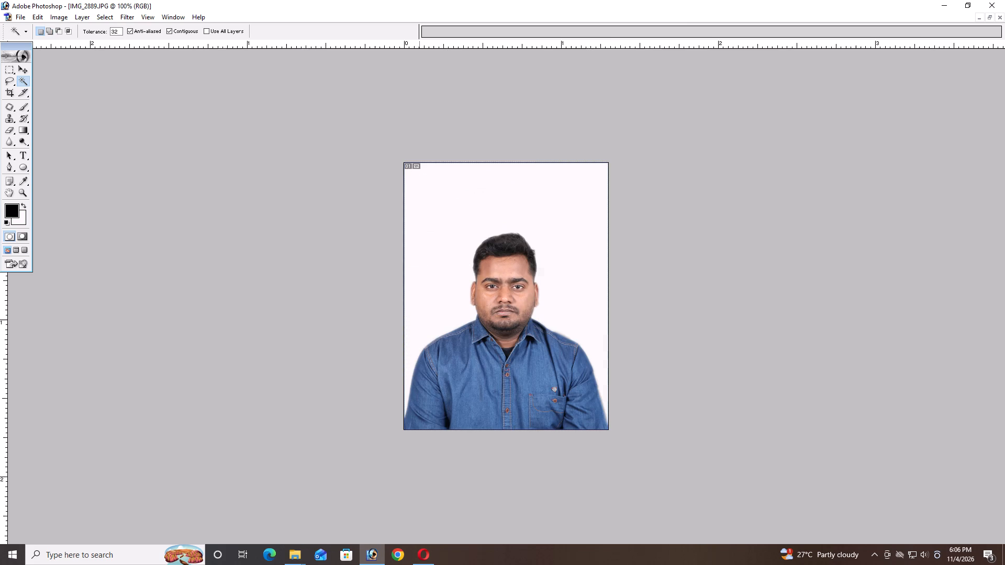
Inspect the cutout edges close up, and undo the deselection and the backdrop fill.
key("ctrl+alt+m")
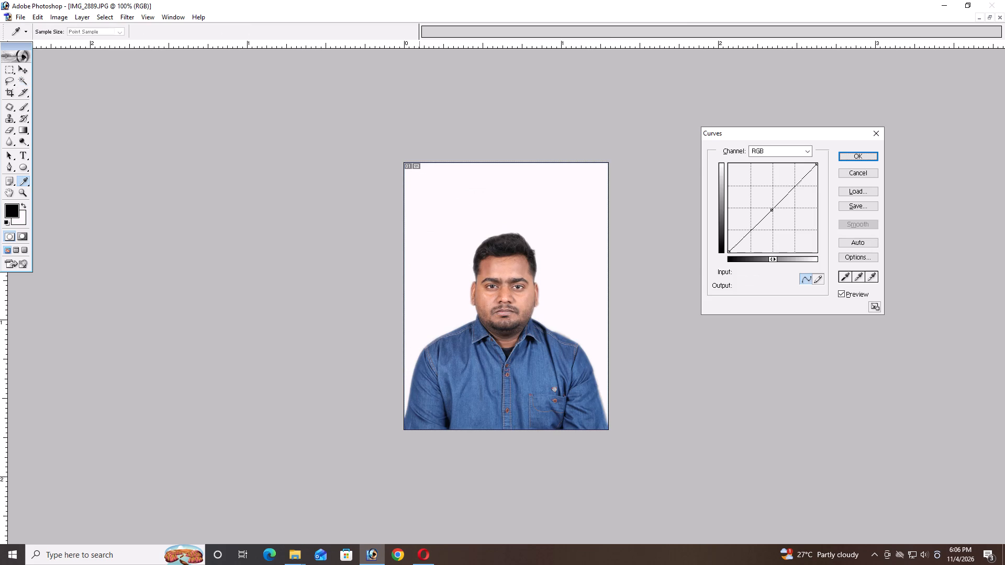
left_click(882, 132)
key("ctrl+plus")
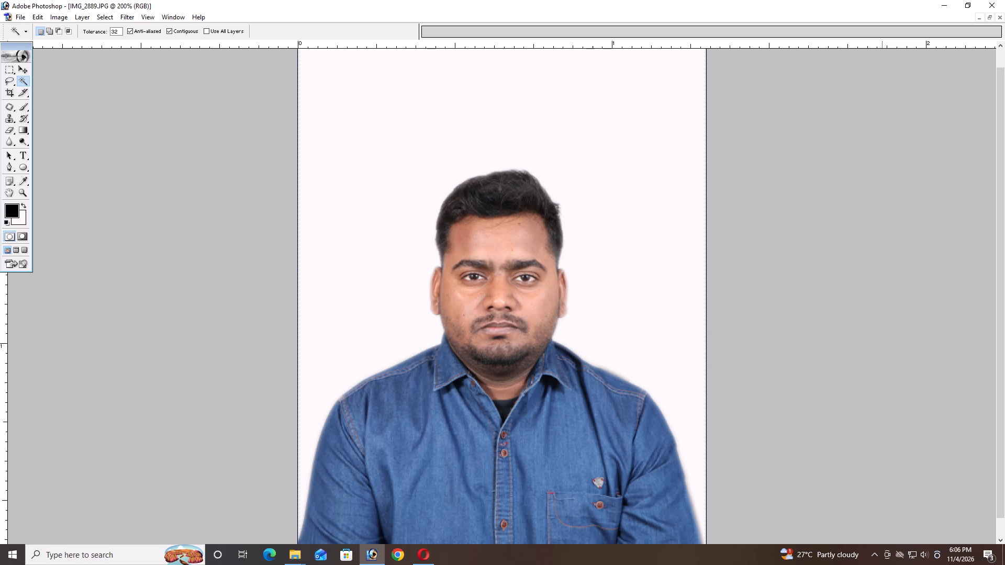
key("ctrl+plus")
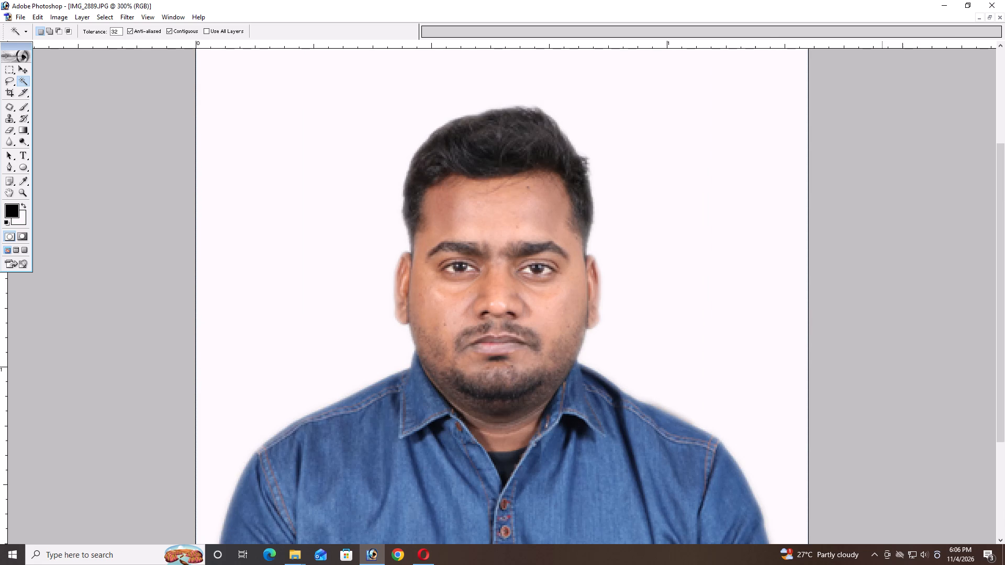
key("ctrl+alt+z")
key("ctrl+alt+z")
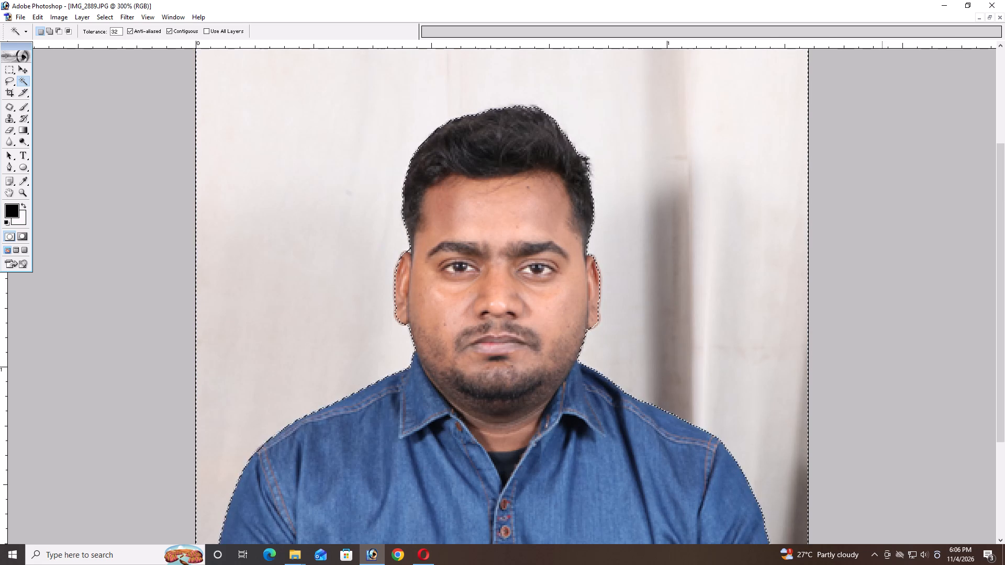
Refine the backdrop selection along the ear on the photo's right using the Lasso with a 2 px feather.
key("ctrl+plus")
key("ctrl+plus")
key("ctrl+plus")
key("ctrl+plus")
key("space")
key("space")
key("space")
key("space")
key("space")
key("space")
key("space")
key("space")
key("space")
key("space")
key("space")
key("space")
key("space")
key("space")
key("space")
key("space")
left_click_drag(544, 330, 531, 274)
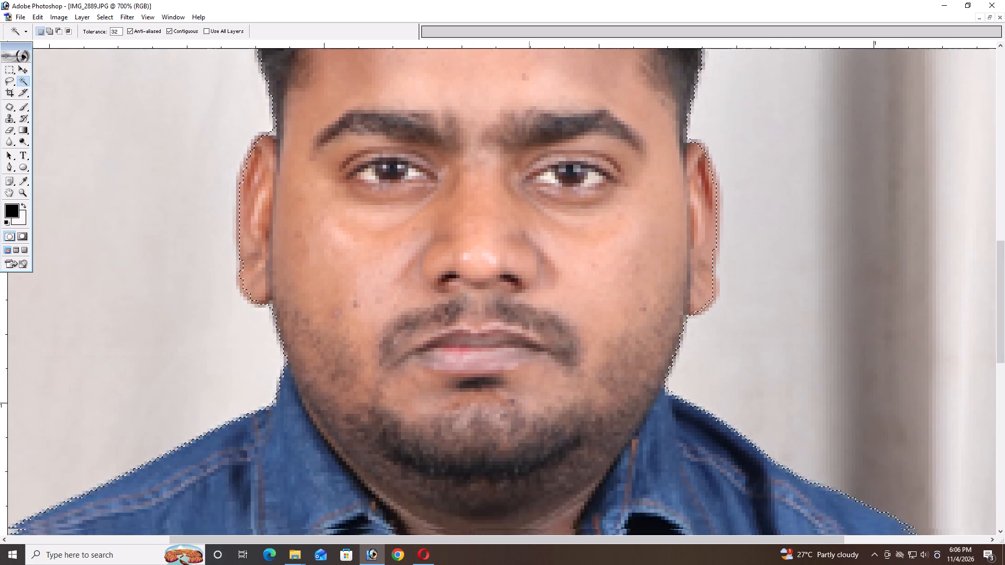
left_click_drag(531, 274, 531, 273)
left_click(8, 87)
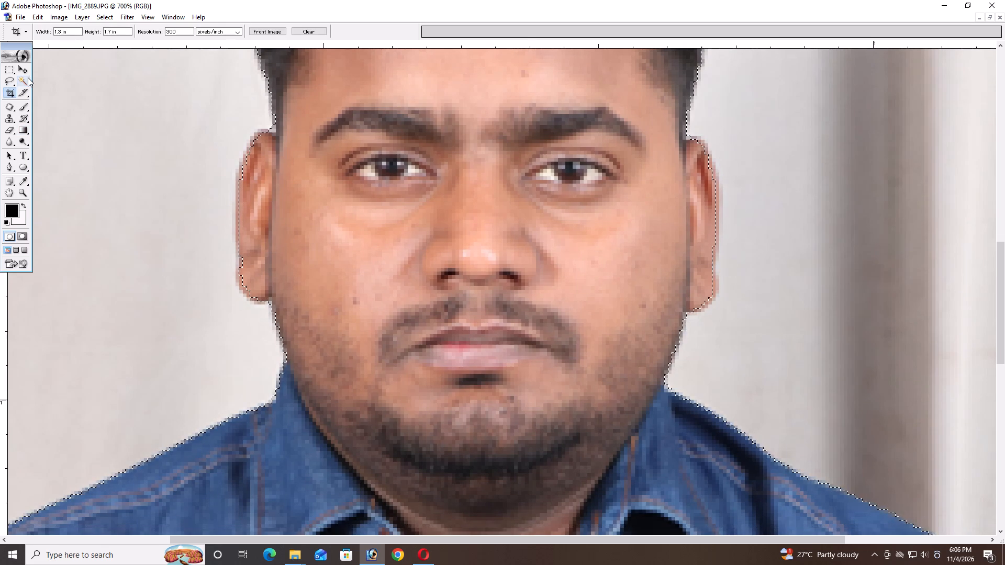
left_click(8, 82)
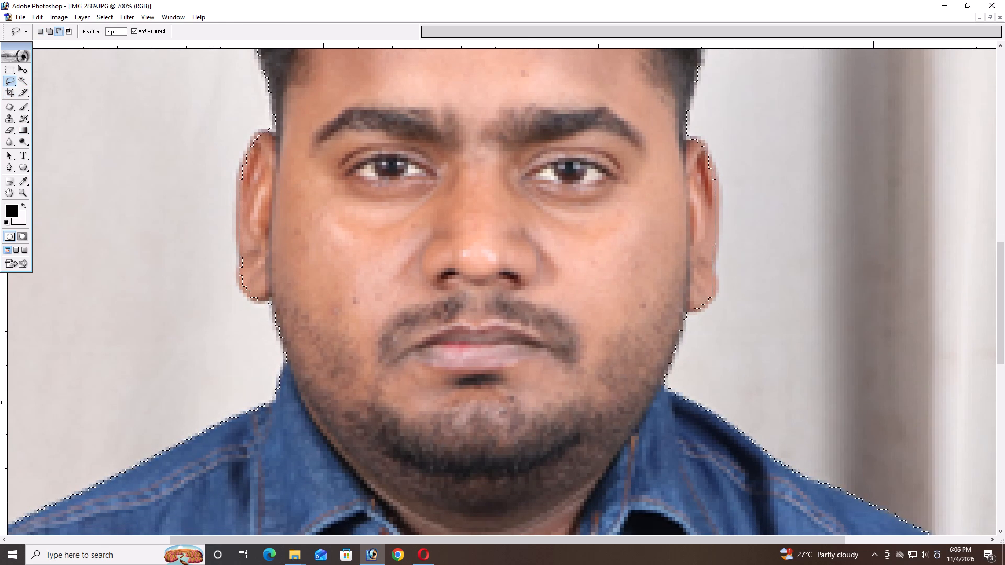
left_click_drag(694, 139, 717, 182, "alt")
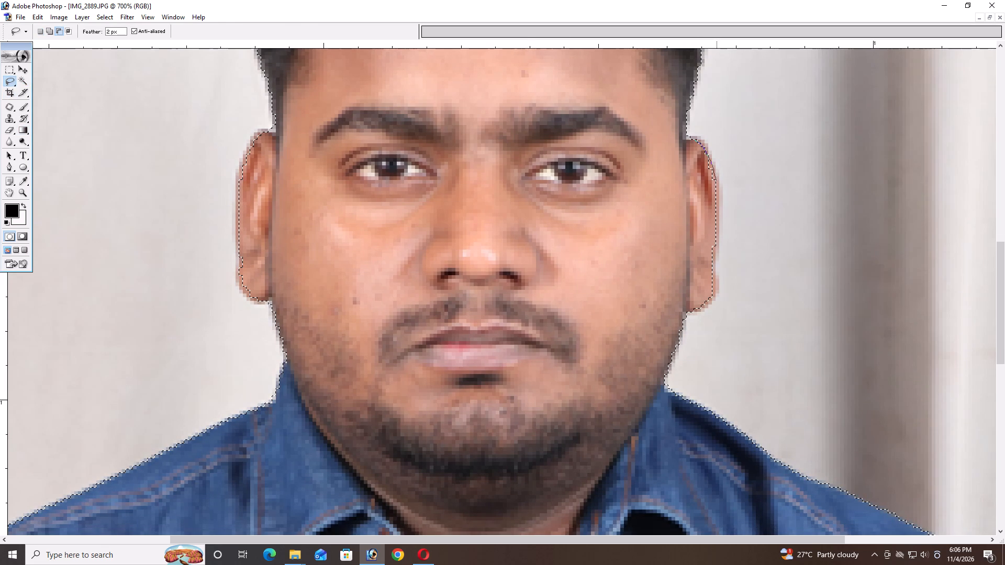
left_click_drag(717, 182, 715, 266, "alt")
left_click_drag(715, 266, 583, 320, "alt")
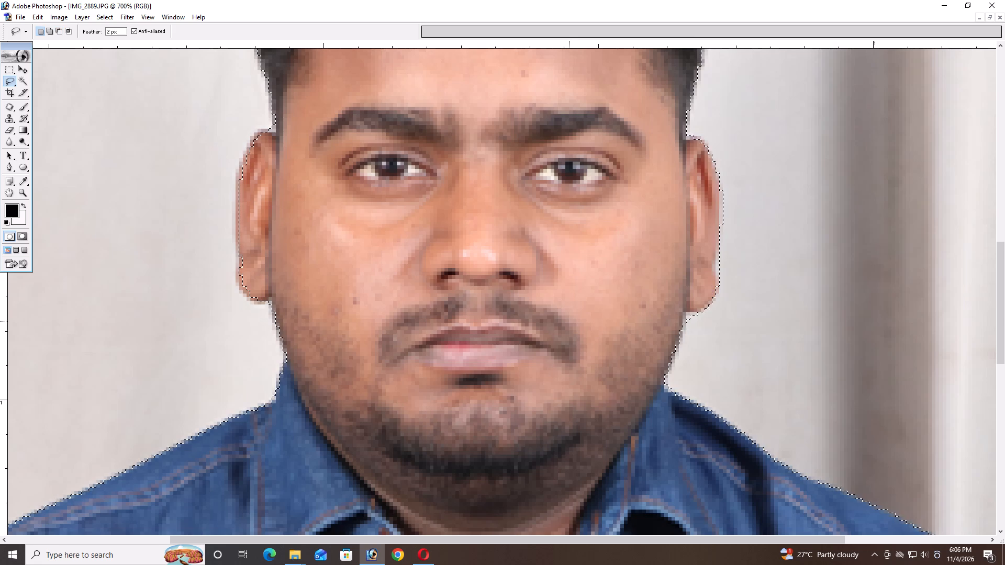
left_click_drag(720, 191, 720, 196, "shift")
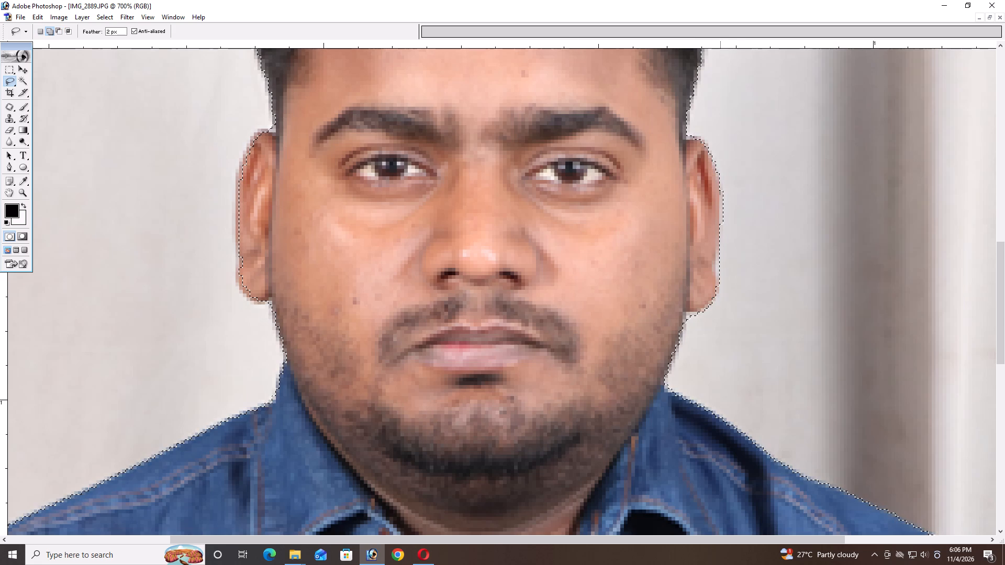
left_click_drag(720, 196, 781, 220, "shift")
left_click_drag(717, 261, 732, 268, "shift")
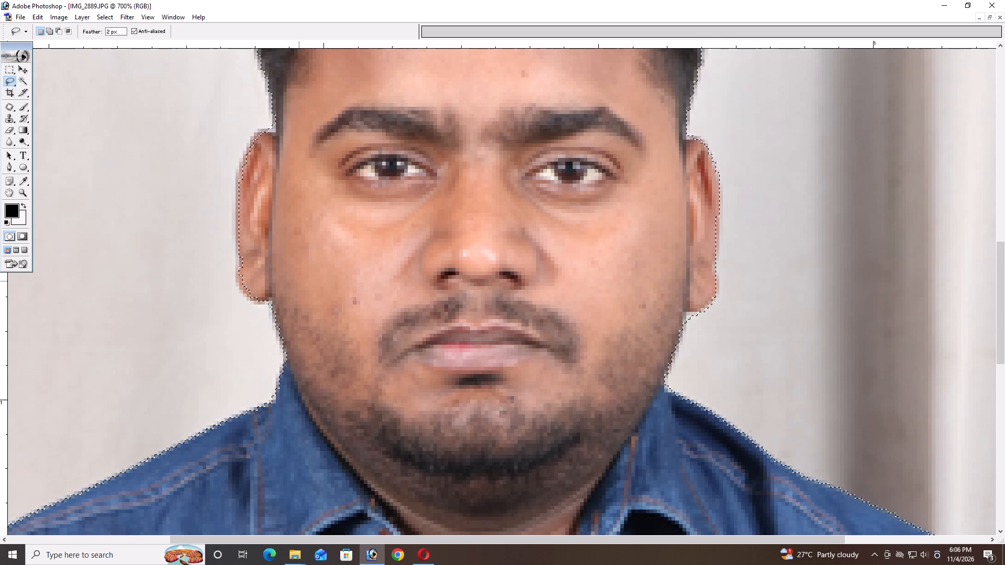
Subtract the edge of the ear on the photo's left from the backdrop selection using the Lasso.
left_click_drag(262, 133, 254, 141, "alt")
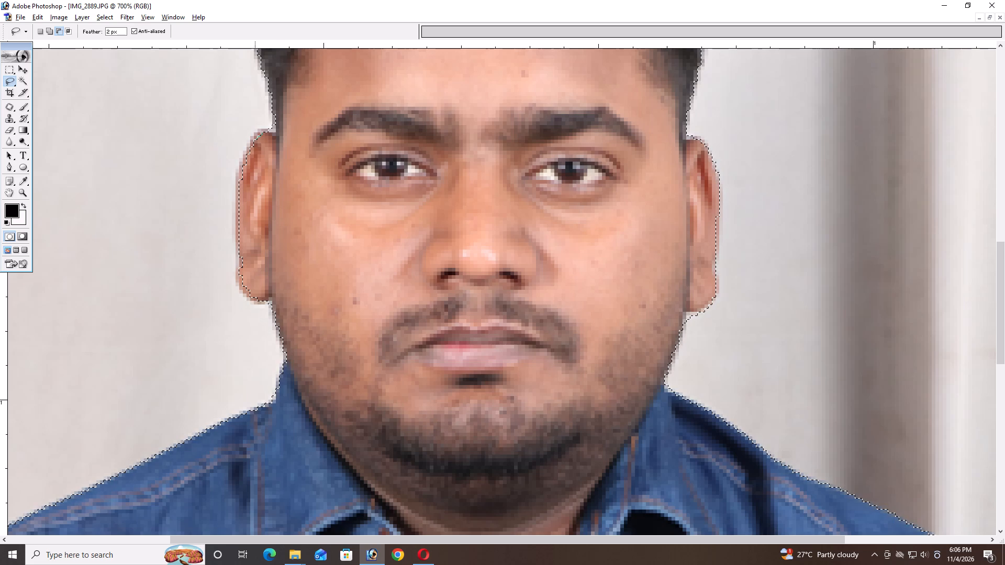
left_click_drag(254, 141, 237, 207, "alt")
left_click_drag(237, 207, 237, 273, "alt")
left_click_drag(237, 273, 288, 254, "alt")
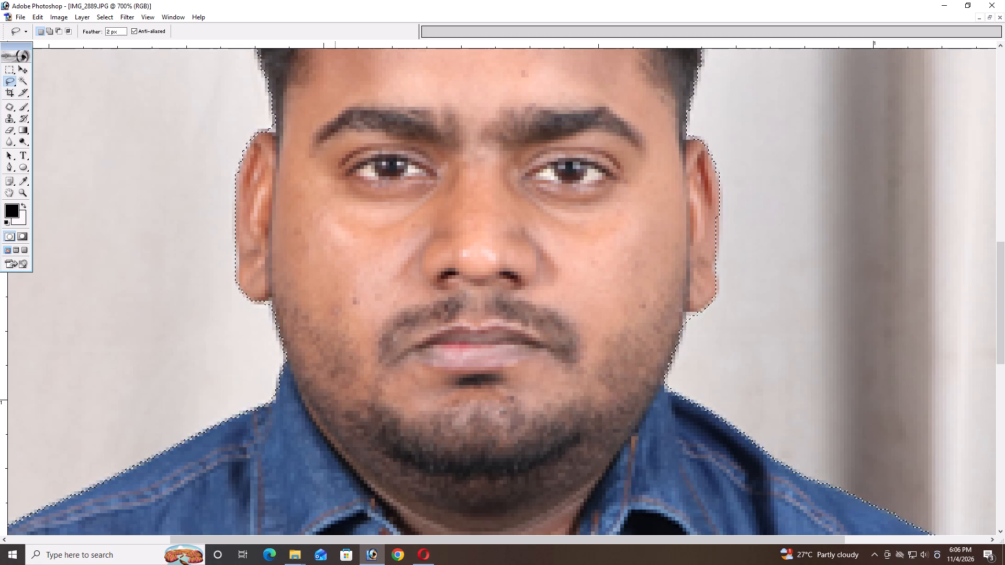
Feather the refined selection by 2 pixels, fill the backdrop with the background colour and deselect.
key("ctrl+alt+d")
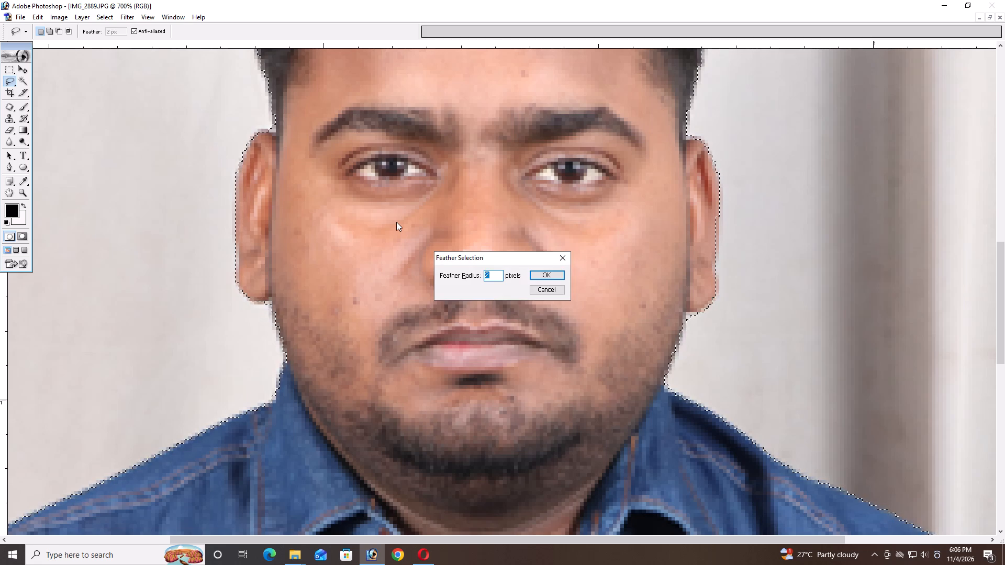
key("ctrl+Return")
key("ctrl+Delete")
key("ctrl+d")
key("ctrl+minus")
key("ctrl+minus")
key("ctrl+minus")
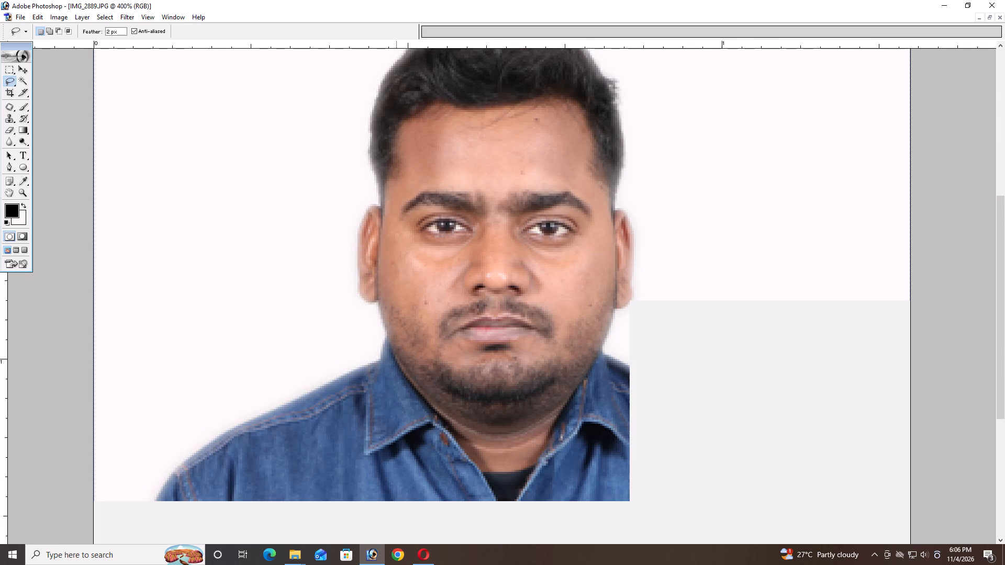
key("ctrl+minus")
key("ctrl+minus")
key("ctrl+minus")
key("ctrl+plus")
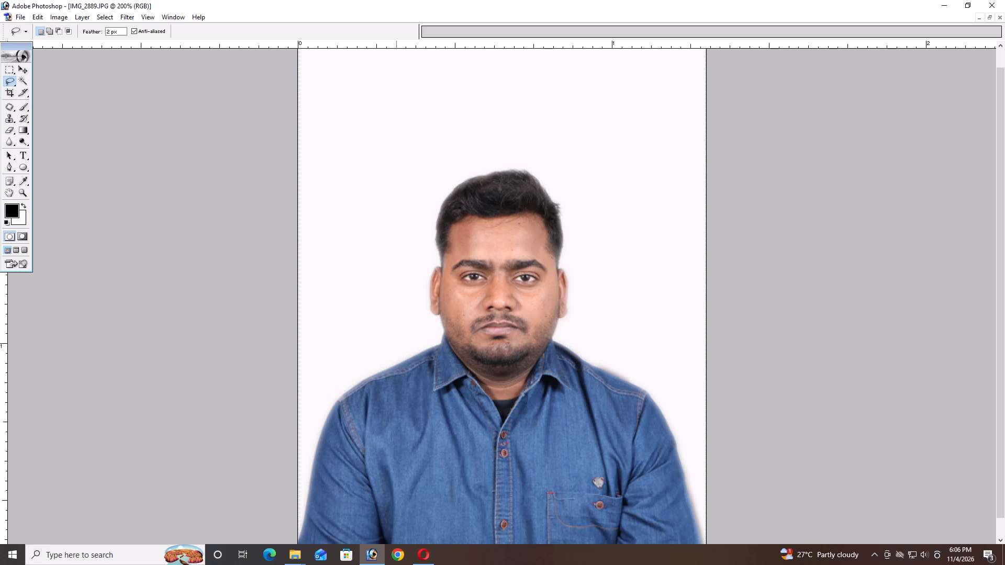
Save the edited portrait as a JPEG copy named "8+5" in the ACTOIN folder on C:.
key("ctrl+alt+s")
scroll(396, 222, "down", 2)
left_click(38, 153)
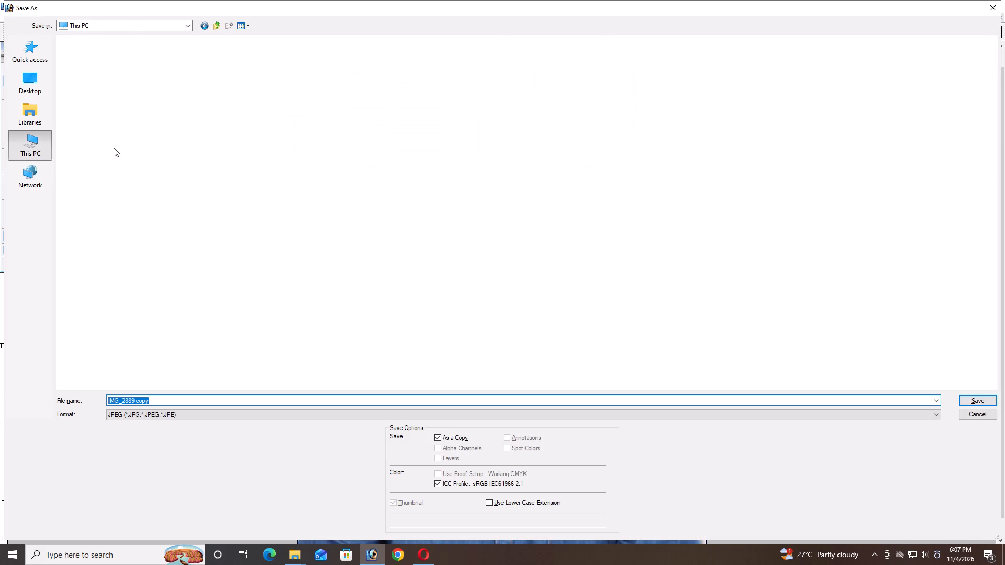
double_click(145, 107)
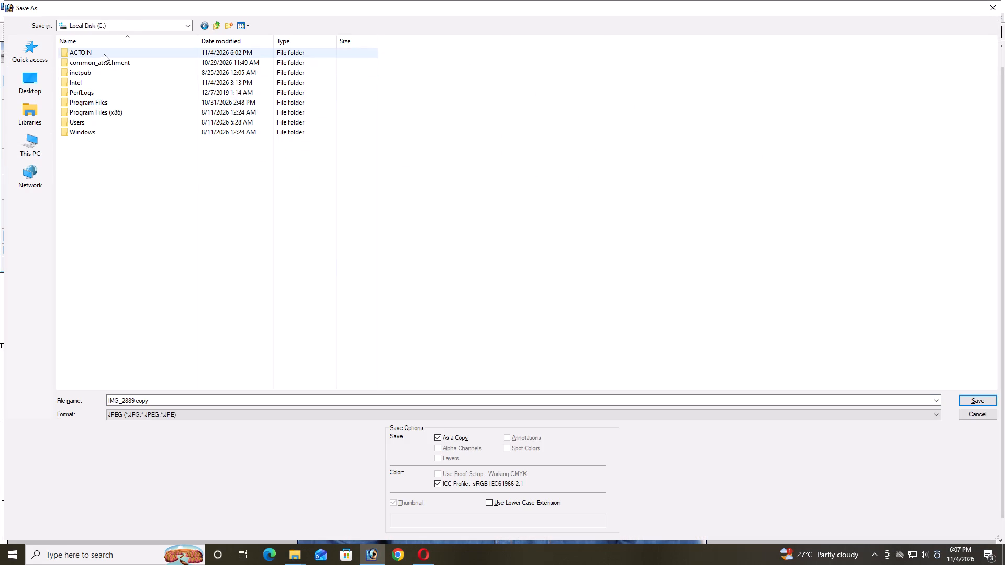
double_click(104, 54)
left_click(287, 400)
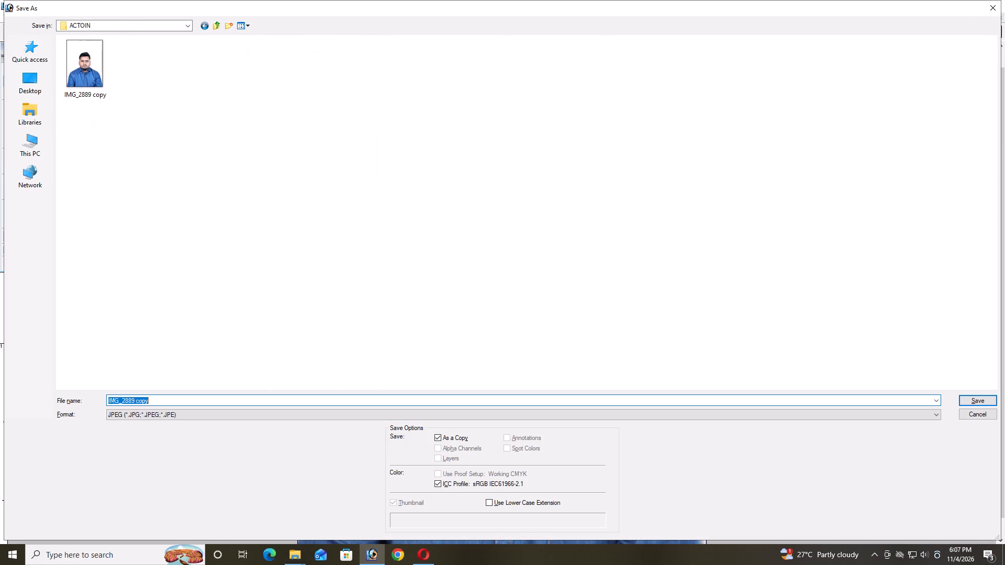
type("8+5")
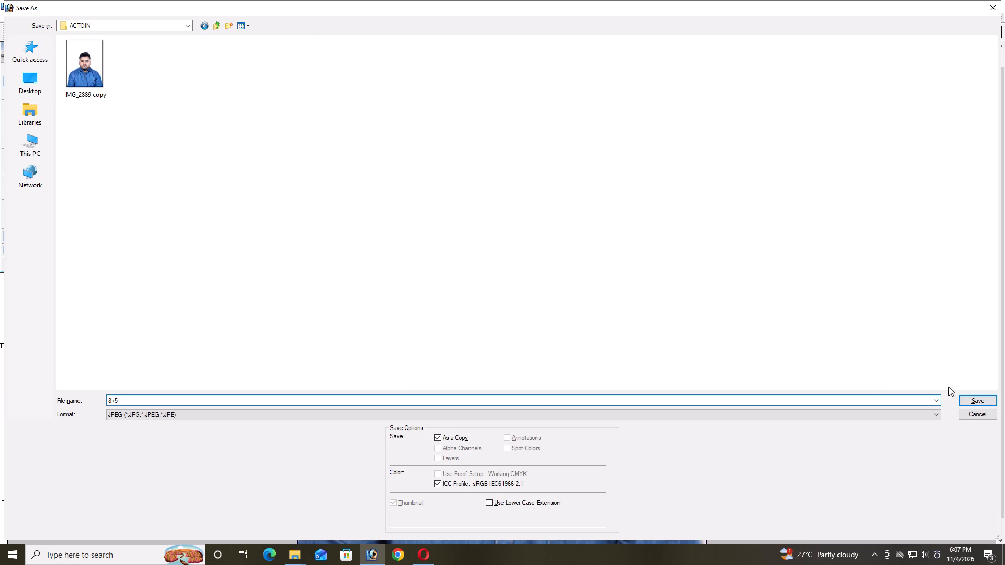
Finish saving the portrait as the JPEG copy "8+5" in the ACTOIN folder, accepting the offered JPEG options.
left_click(972, 397)
left_click(571, 204)
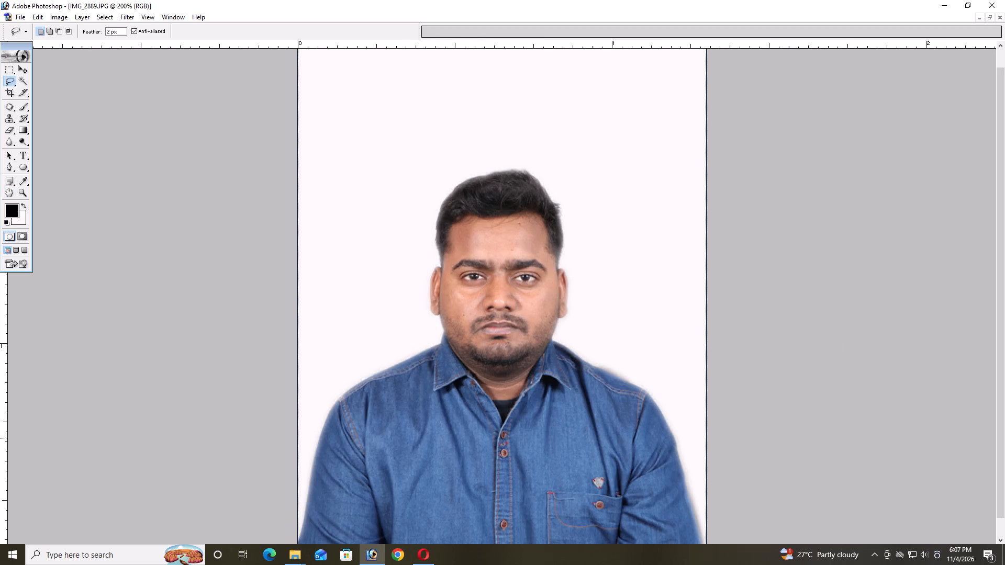
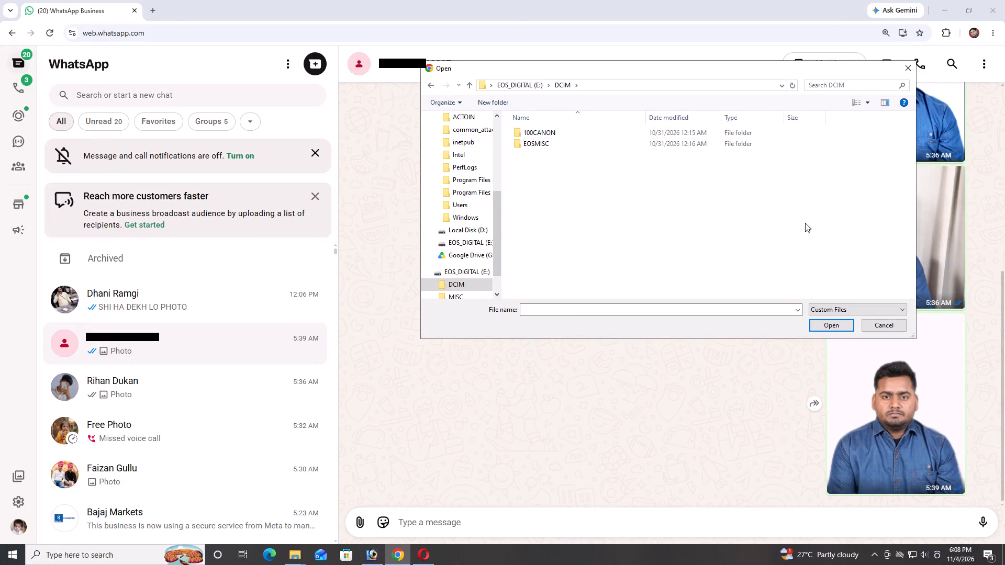
Open the 100CANON folder in DCIM on EOS_DIGITAL (E:) to choose a file for the WhatsApp chat.
double_click(656, 135)
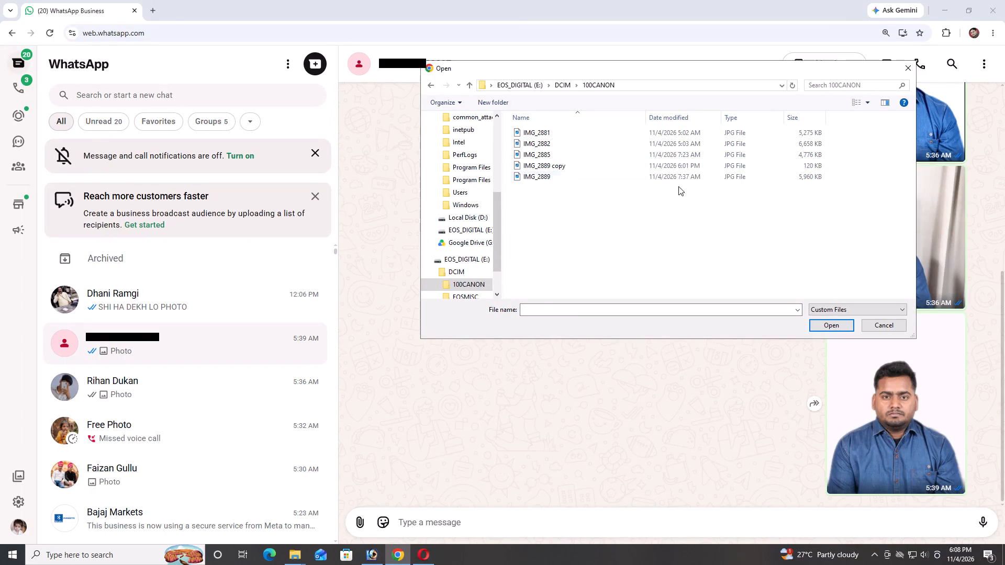